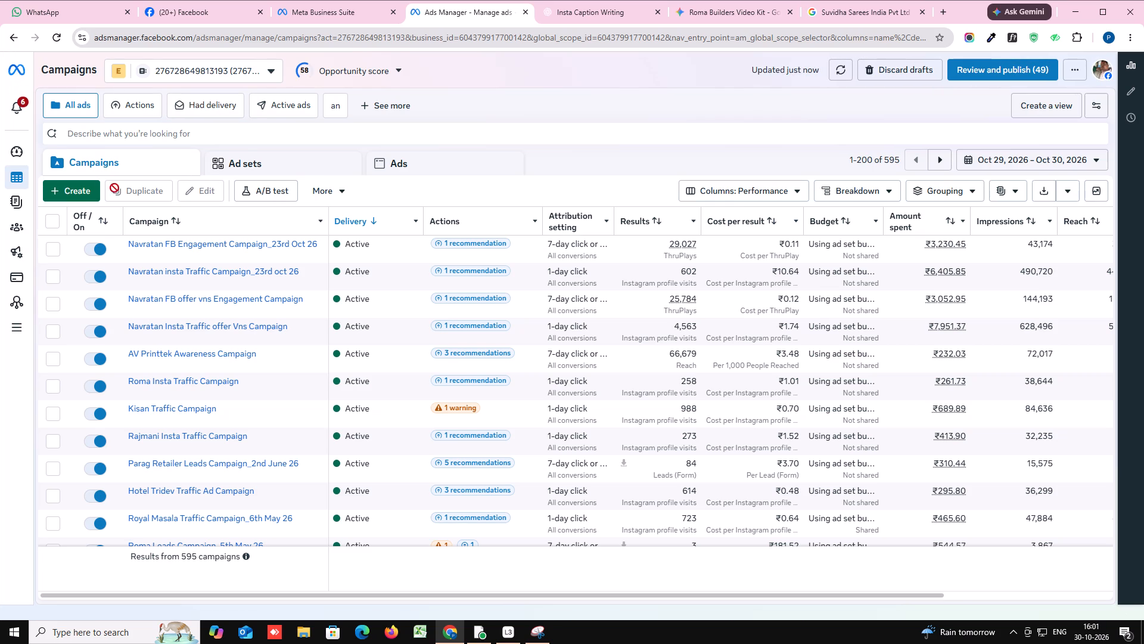
# Start creating a new ad campaign in the current ad account.
pyautogui.click(85, 193)
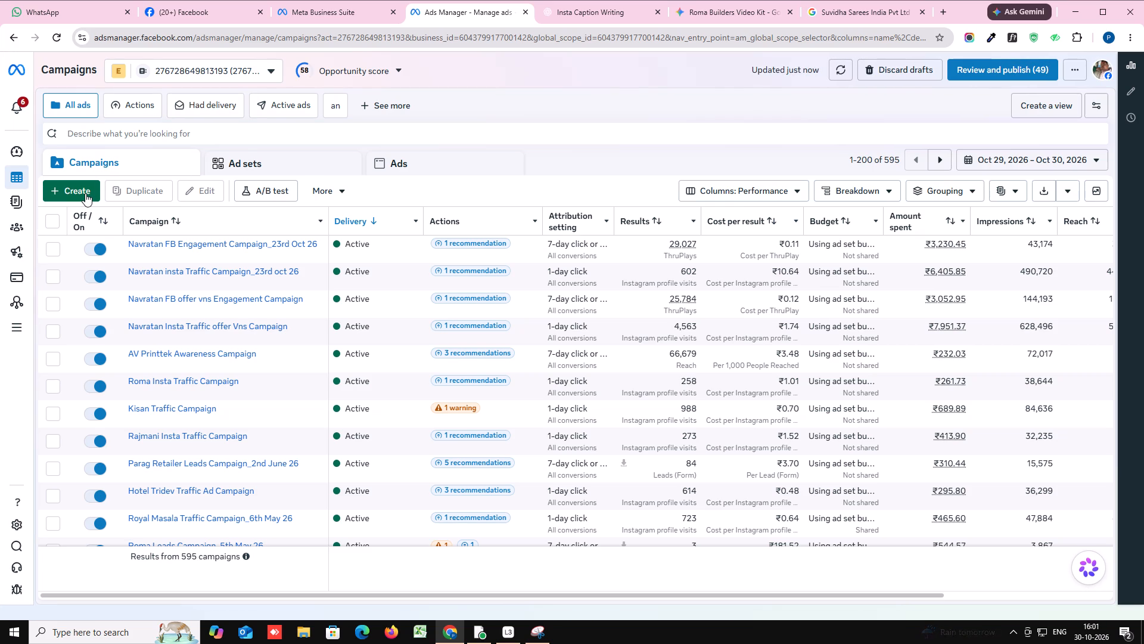
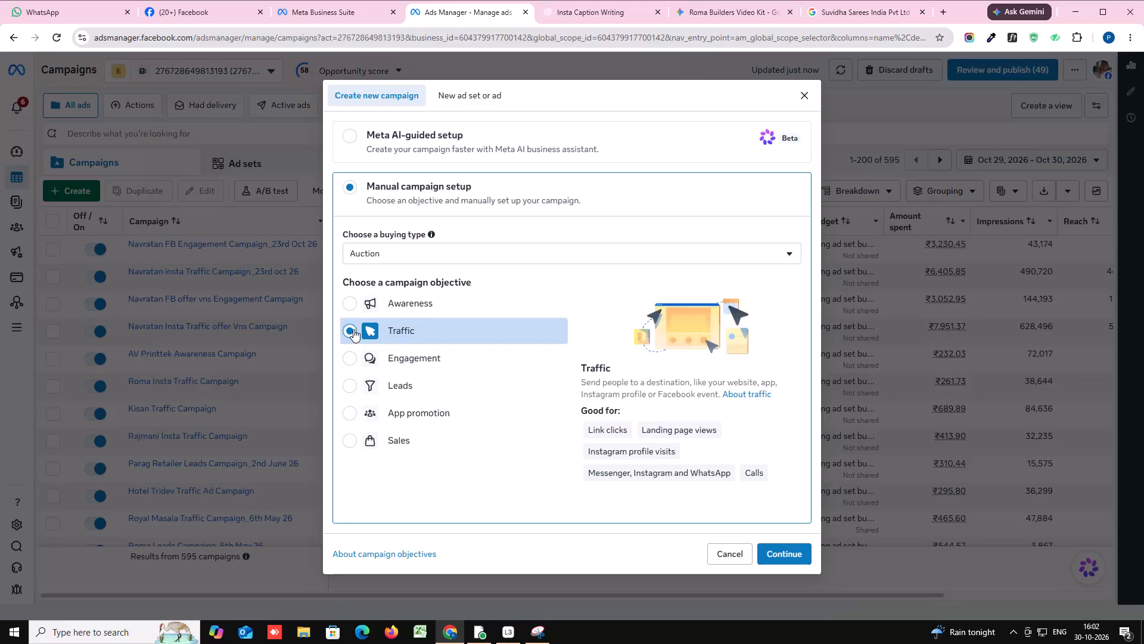
# Confirm the Traffic objective and proceed with the manual traffic campaign setup.
pyautogui.click(772, 552)
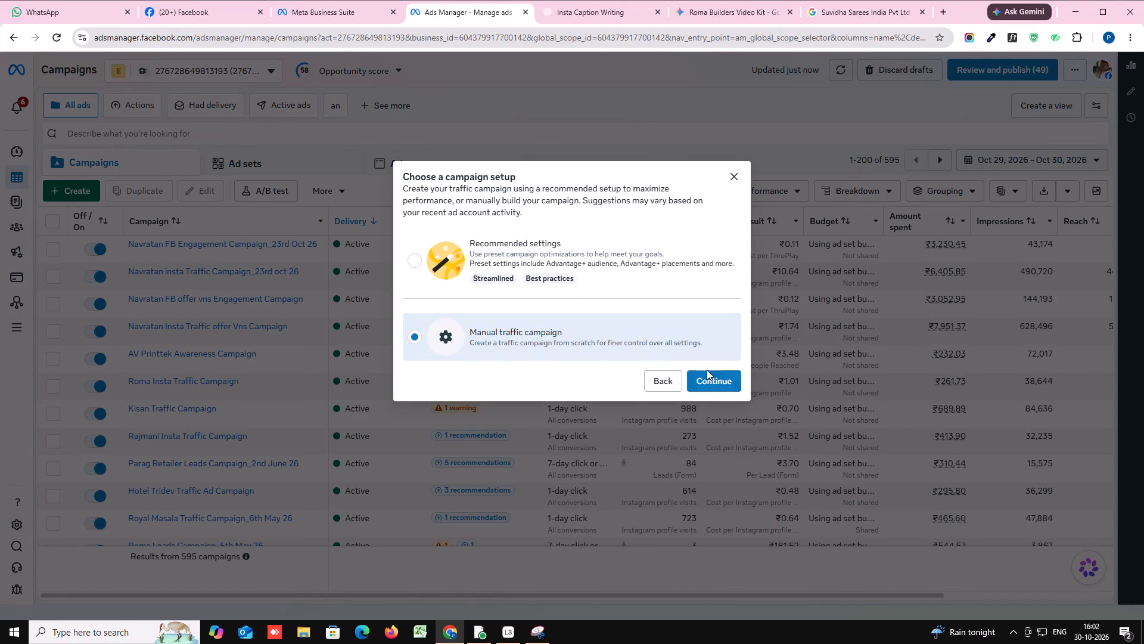
pyautogui.click(708, 382)
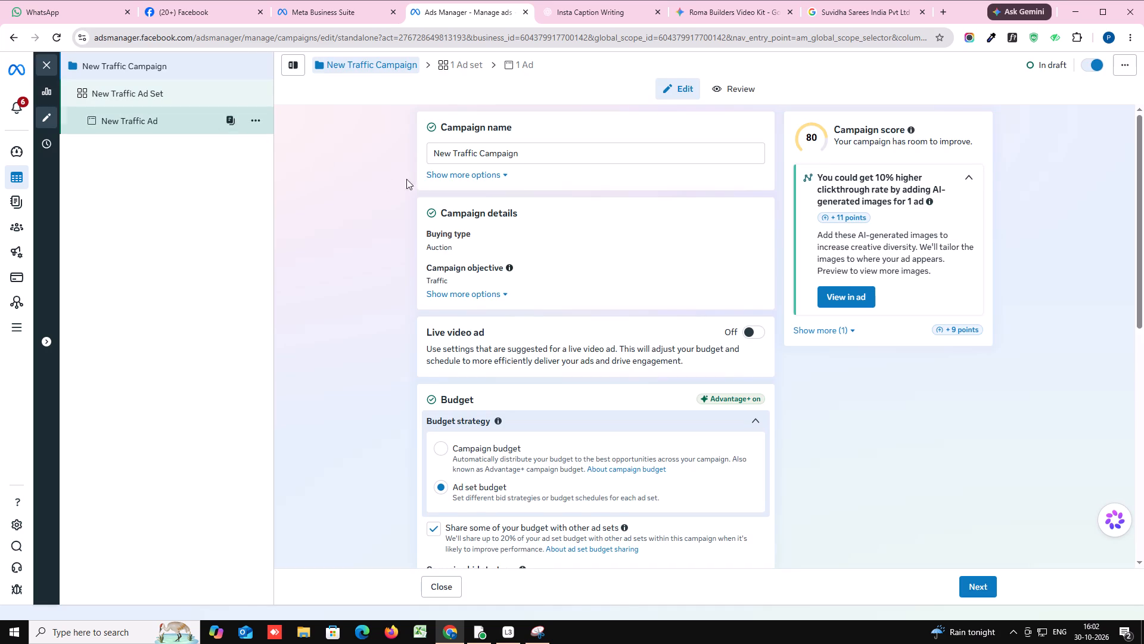
# Rename the campaign as Chetmani Traffic Campaign and proceed to the ad set settings.
pyautogui.moveTo(452, 151); pyautogui.dragTo(425, 159)
pyautogui.write('Chetmani')
pyautogui.press('space')
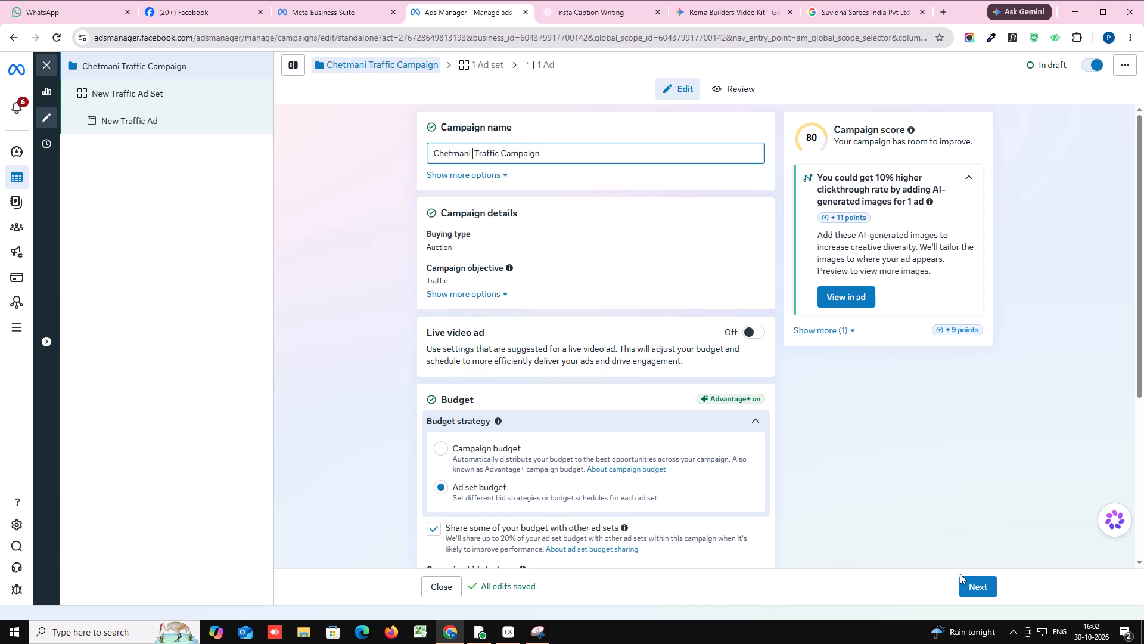
pyautogui.scroll(-4, 533, 358)
pyautogui.scroll(-5, 481, 300)
pyautogui.click(983, 586)
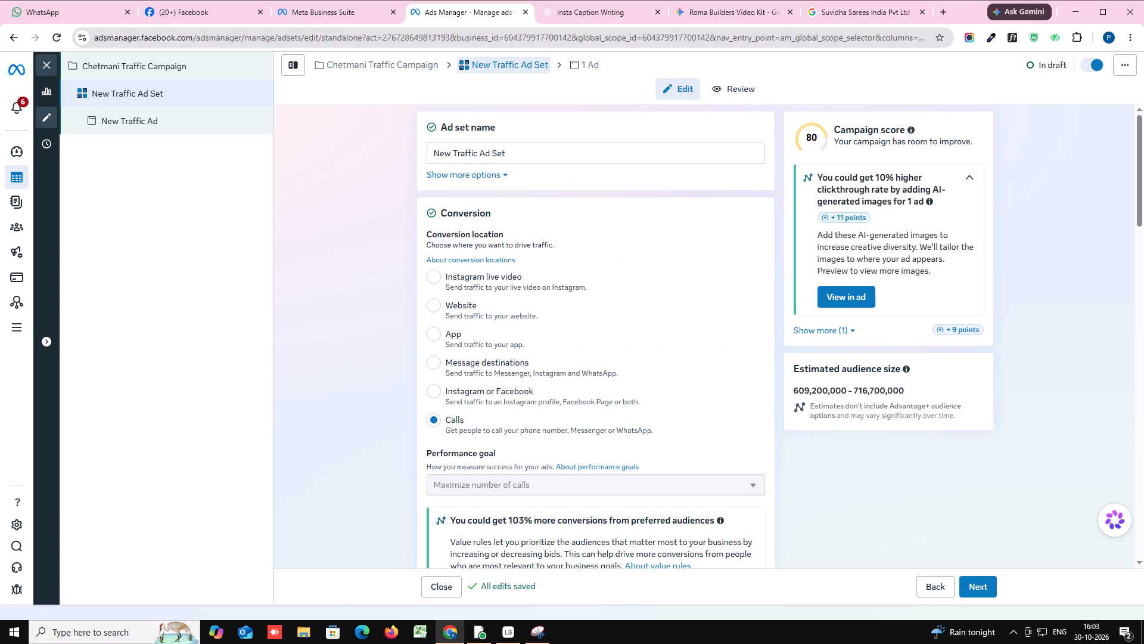
# Rename the ad set as Chetmani Traffic Ad Set and set its conversion location to Instagram or Facebook.
pyautogui.moveTo(450, 150); pyautogui.dragTo(425, 159)
pyautogui.write('Chetmani')
pyautogui.click(431, 389)
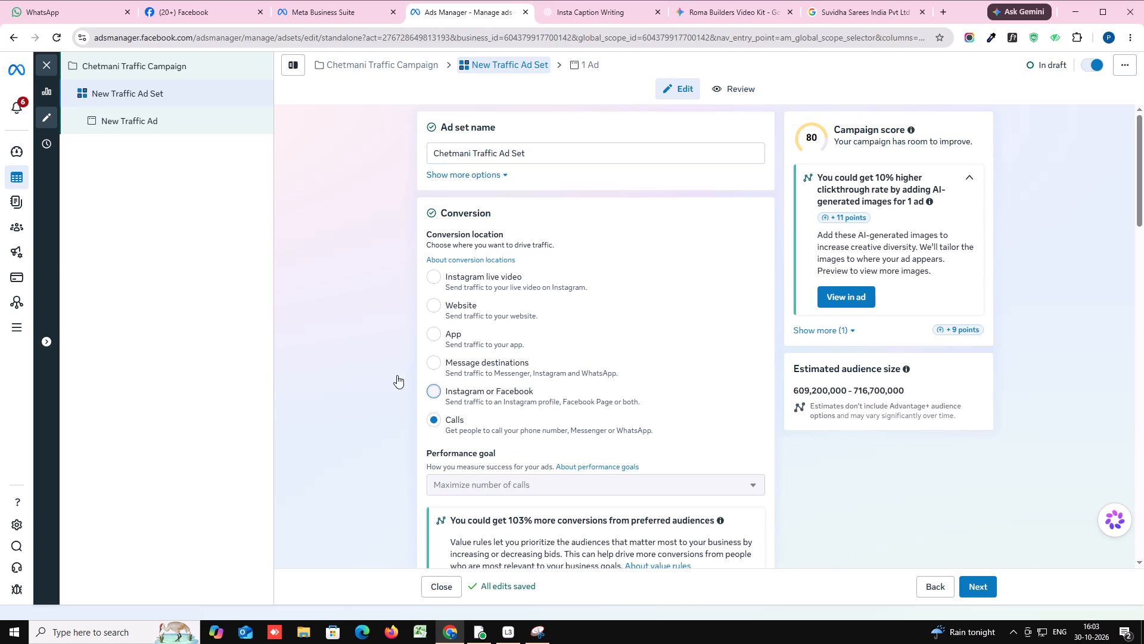
# Exclude the Facebook Page from the ad set's traffic destinations, leaving only the Instagram profile selected.
pyautogui.scroll(-3, 347, 313)
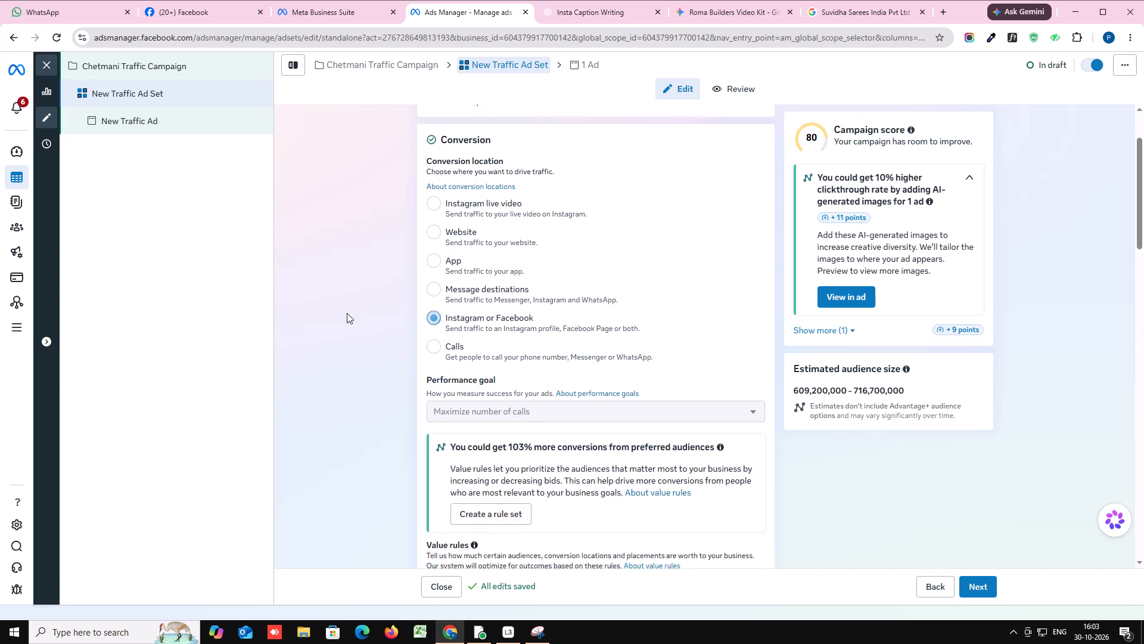
pyautogui.scroll(-6, 347, 313)
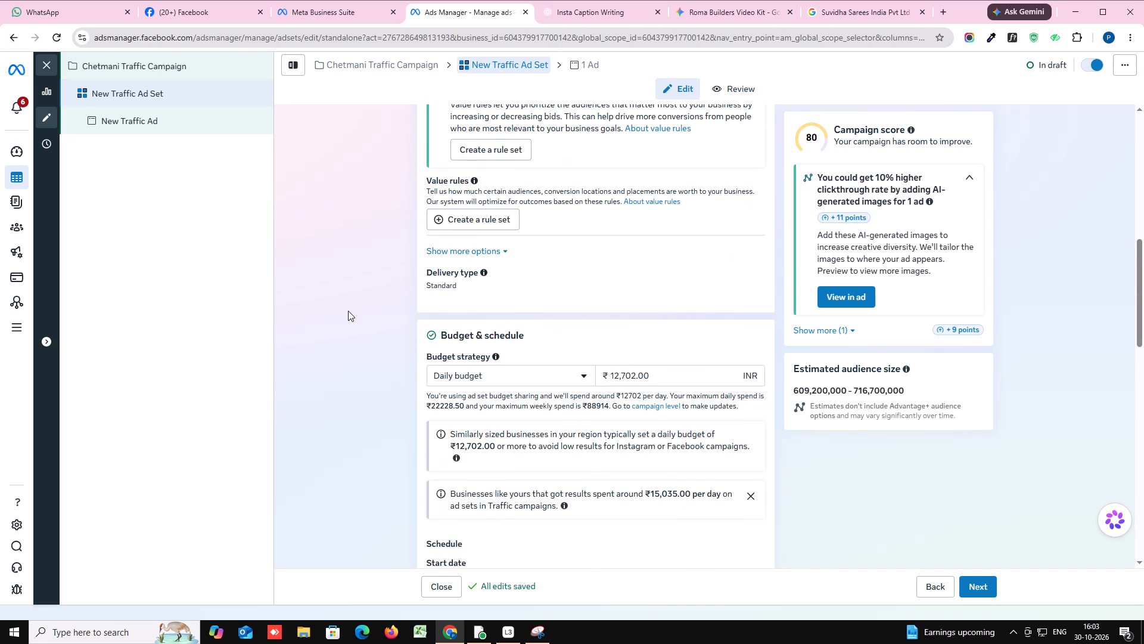
pyautogui.scroll(1, 595, 323)
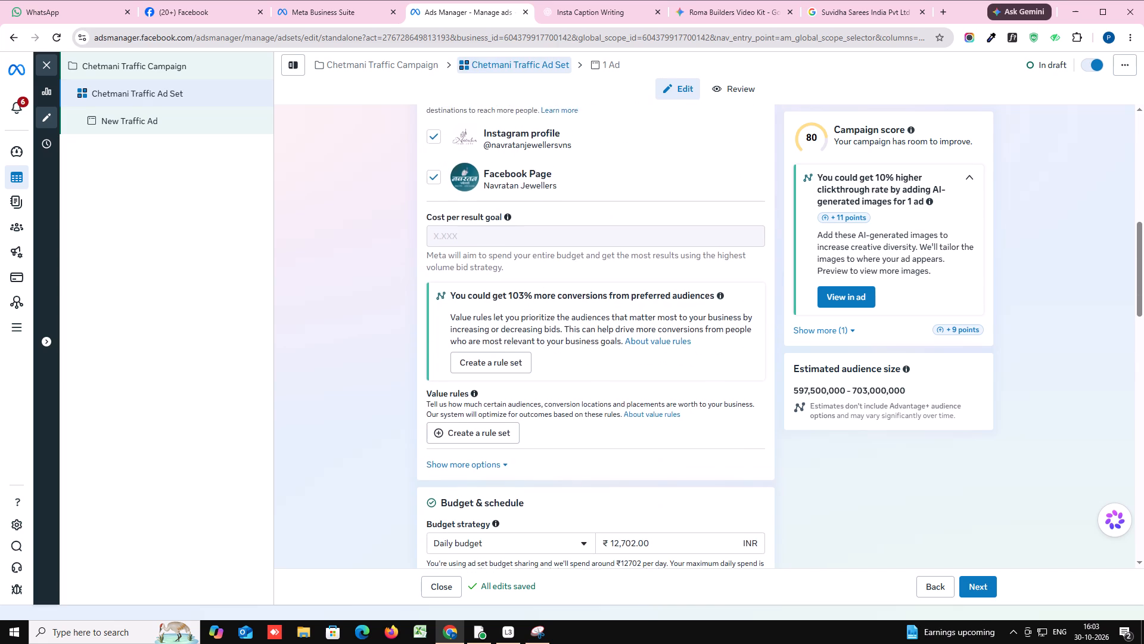
pyautogui.scroll(1, 595, 323)
pyautogui.click(428, 283)
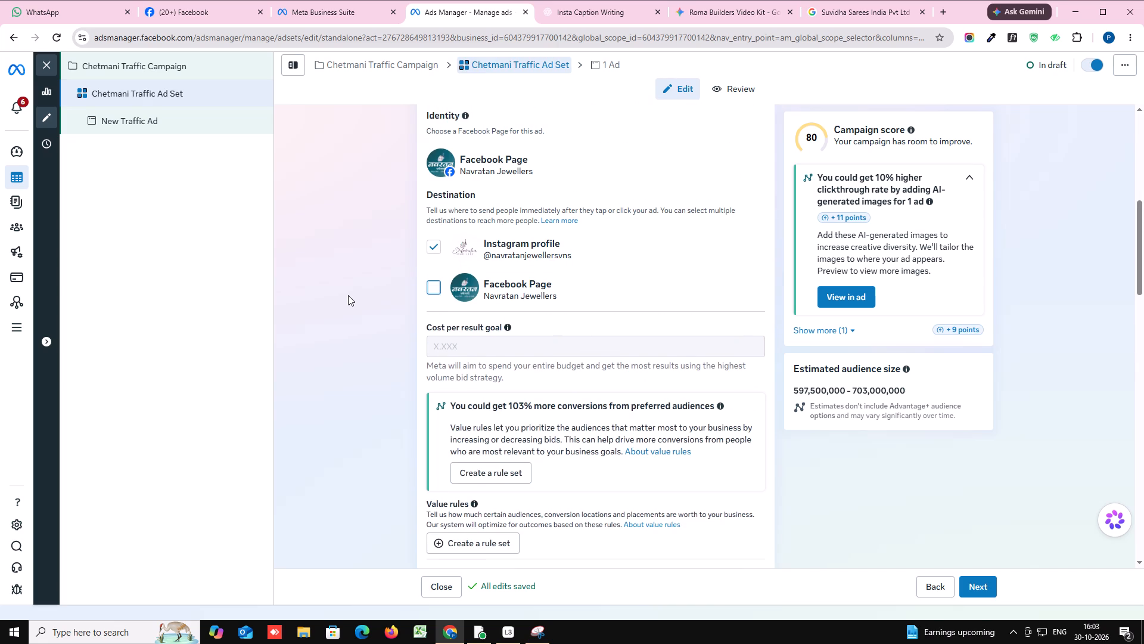
# Change the ad set's identity Page to Chetmani Ornaments & Jewellers, with only its Instagram profile as the destination.
pyautogui.click(754, 163)
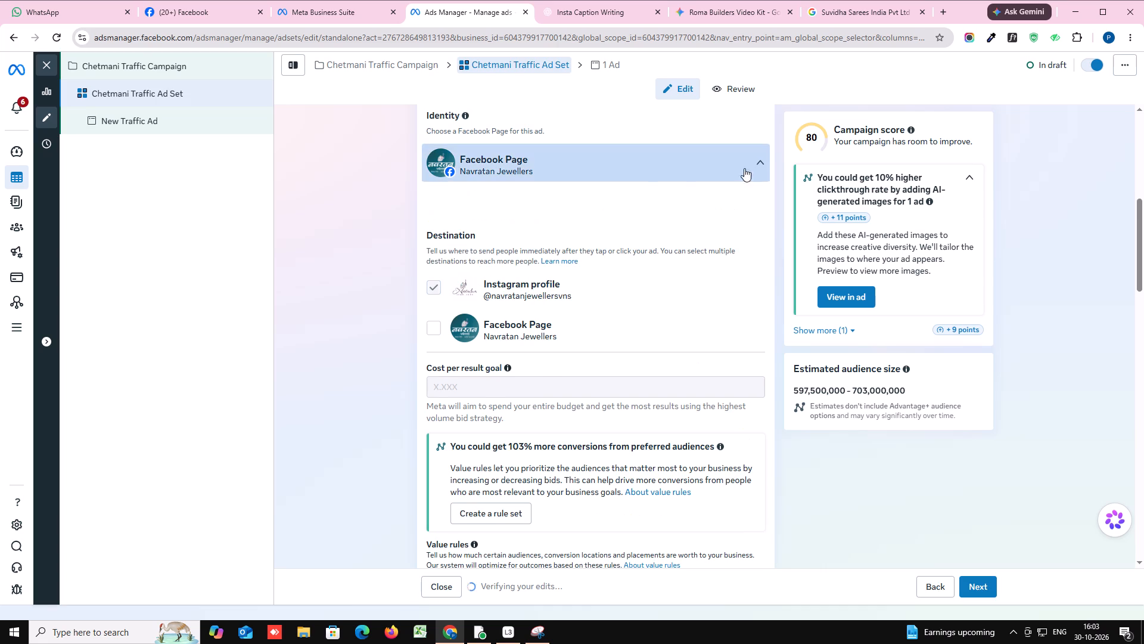
pyautogui.click(542, 202)
pyautogui.scroll(-2, 544, 344)
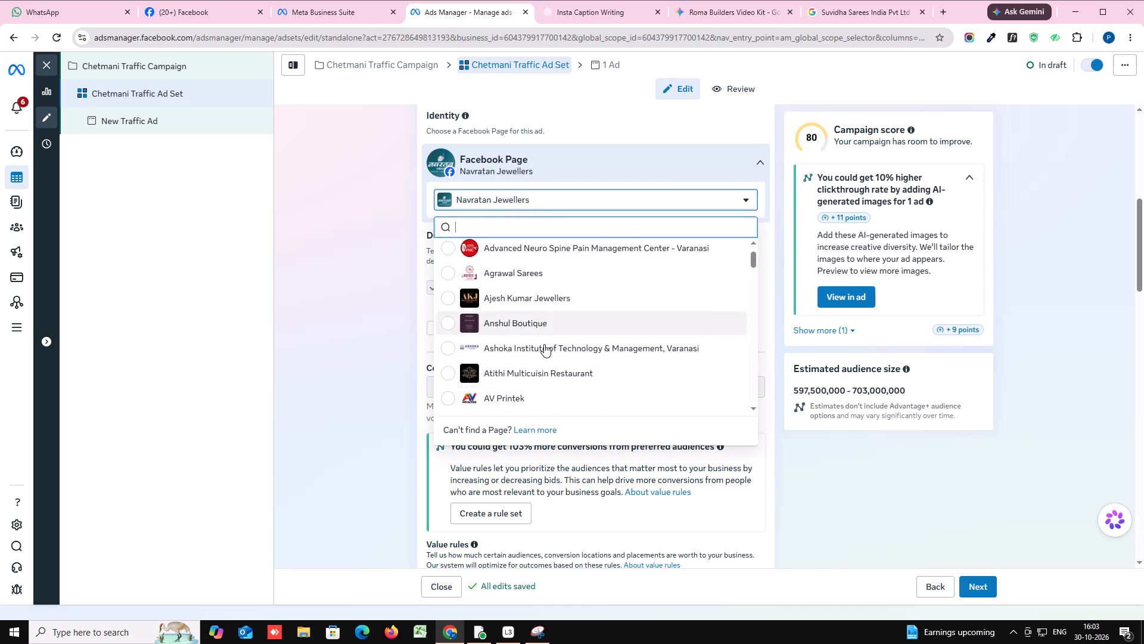
pyautogui.scroll(-2, 535, 331)
pyautogui.scroll(1, 530, 297)
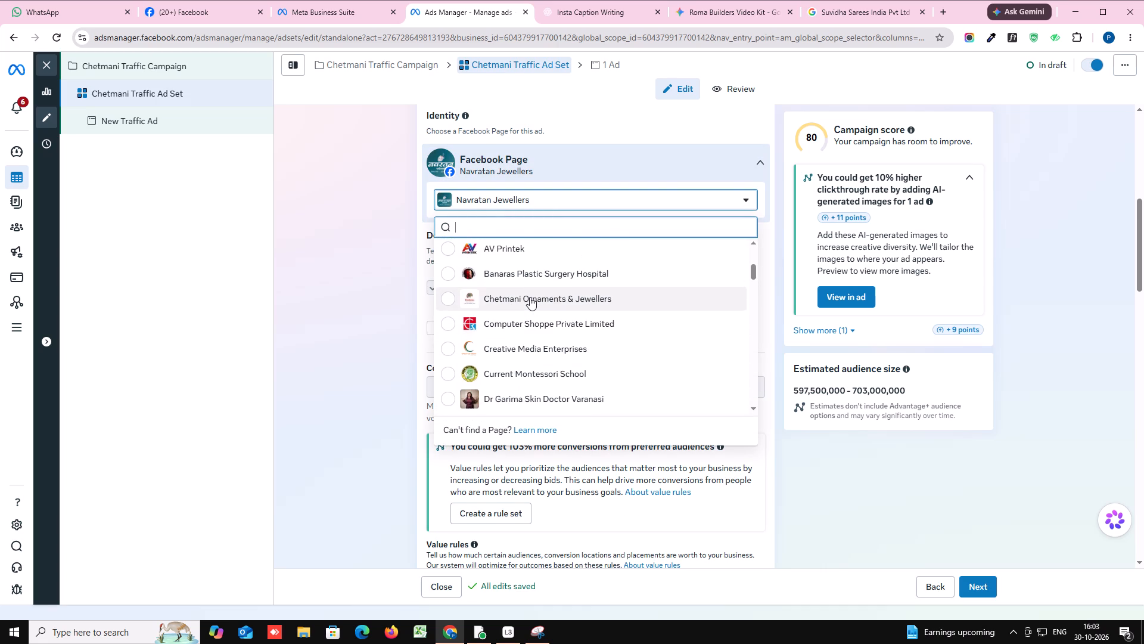
pyautogui.click(530, 297)
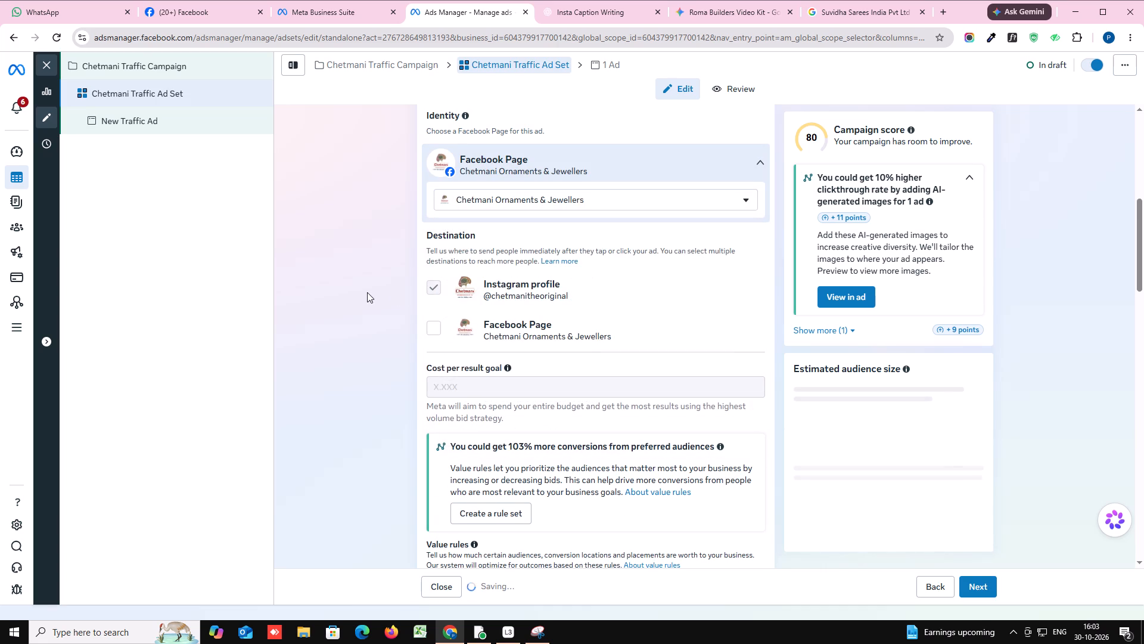
pyautogui.click(431, 325)
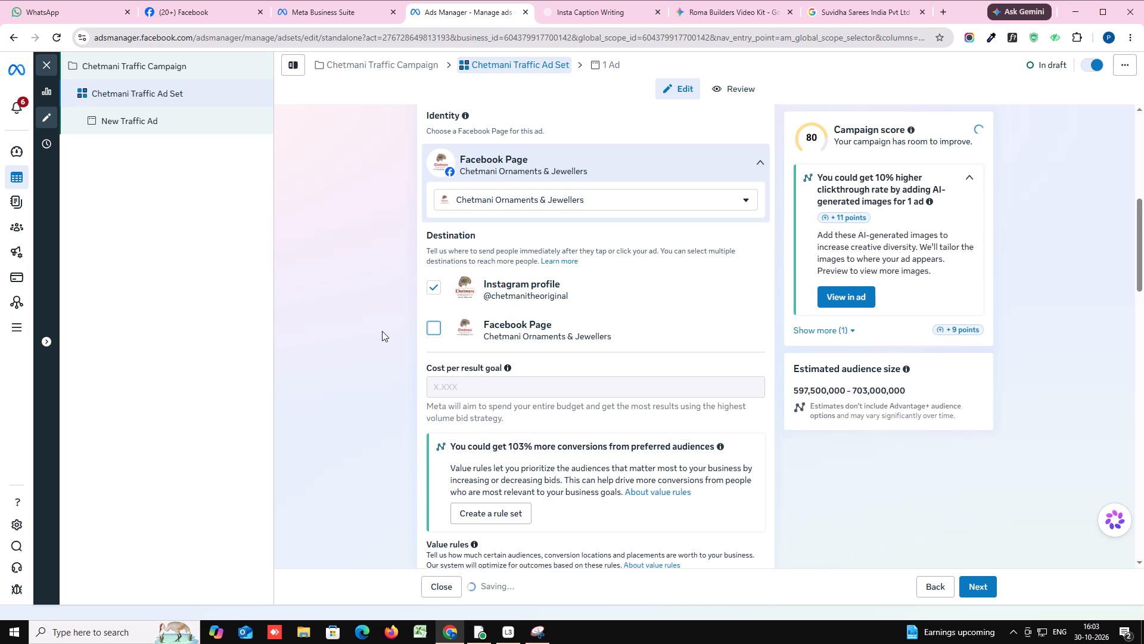
# Set the ad set's daily budget to ₹1000.
pyautogui.scroll(-3, 382, 331)
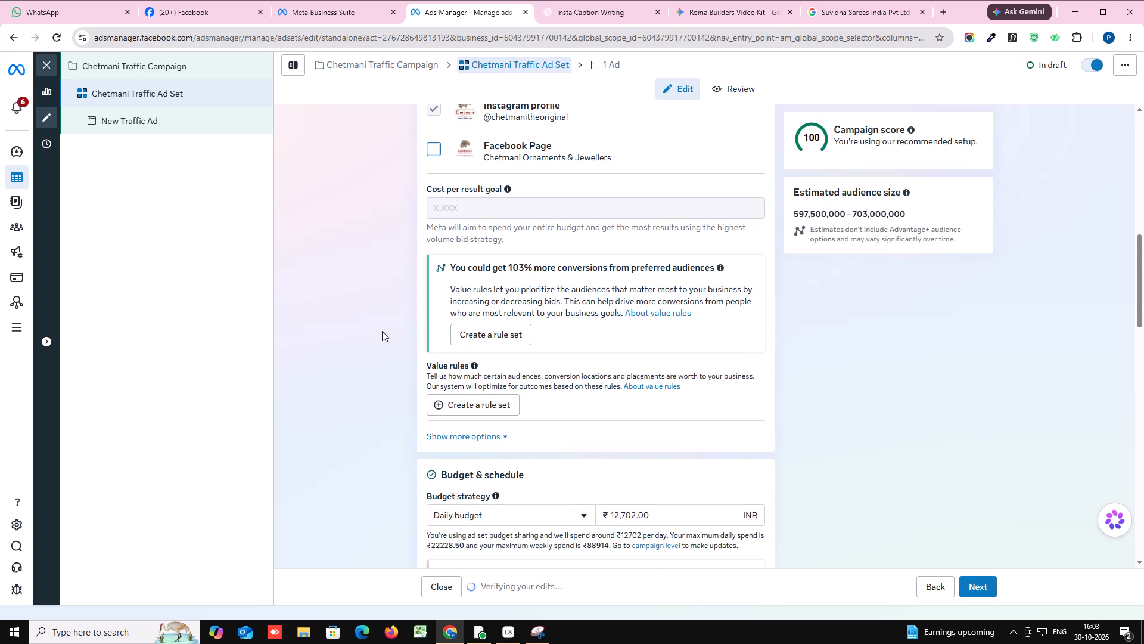
pyautogui.scroll(-2, 382, 331)
pyautogui.moveTo(660, 393); pyautogui.dragTo(650, 397)
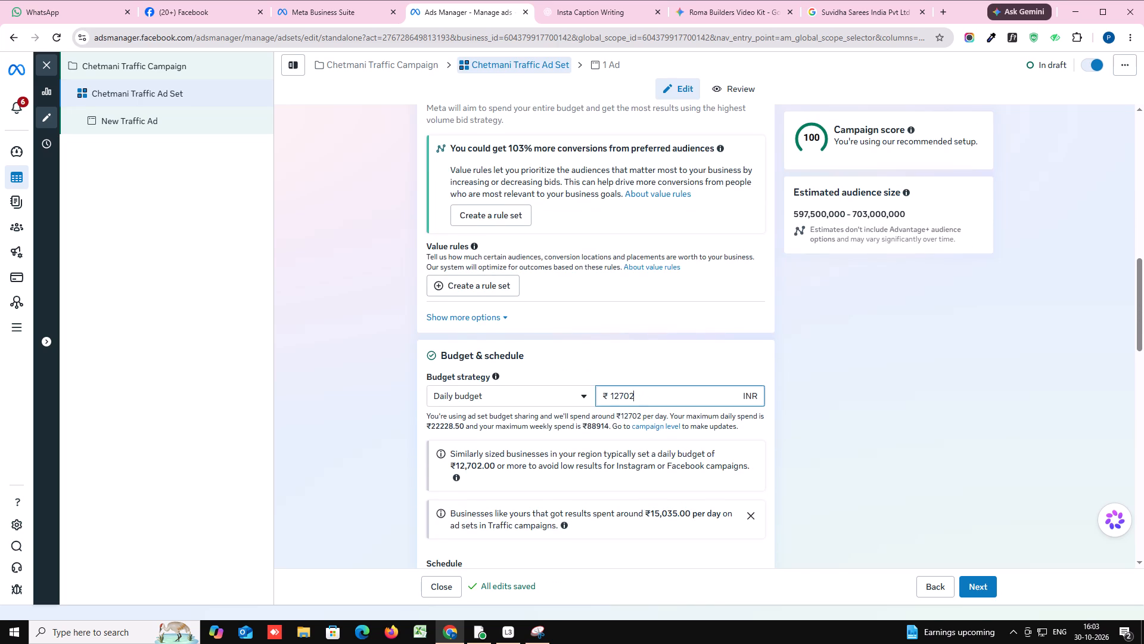
pyautogui.moveTo(650, 397); pyautogui.dragTo(609, 400)
# Set the ad set's daily budget to ₹1,000 and dismiss the tip about what similar businesses spent.
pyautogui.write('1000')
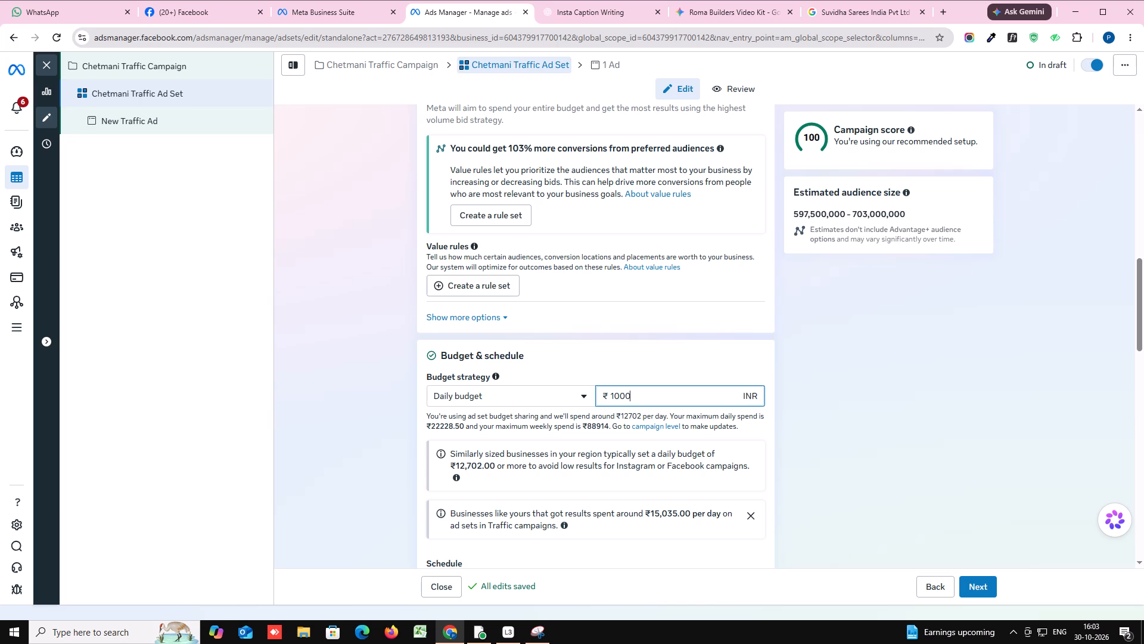
pyautogui.click(366, 305)
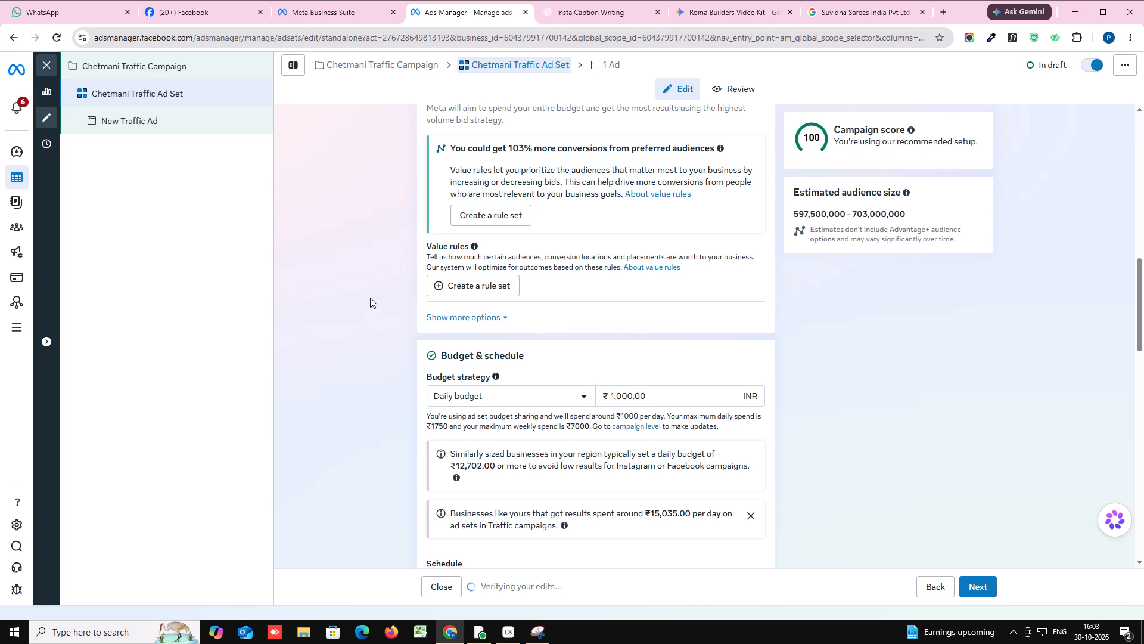
pyautogui.click(751, 521)
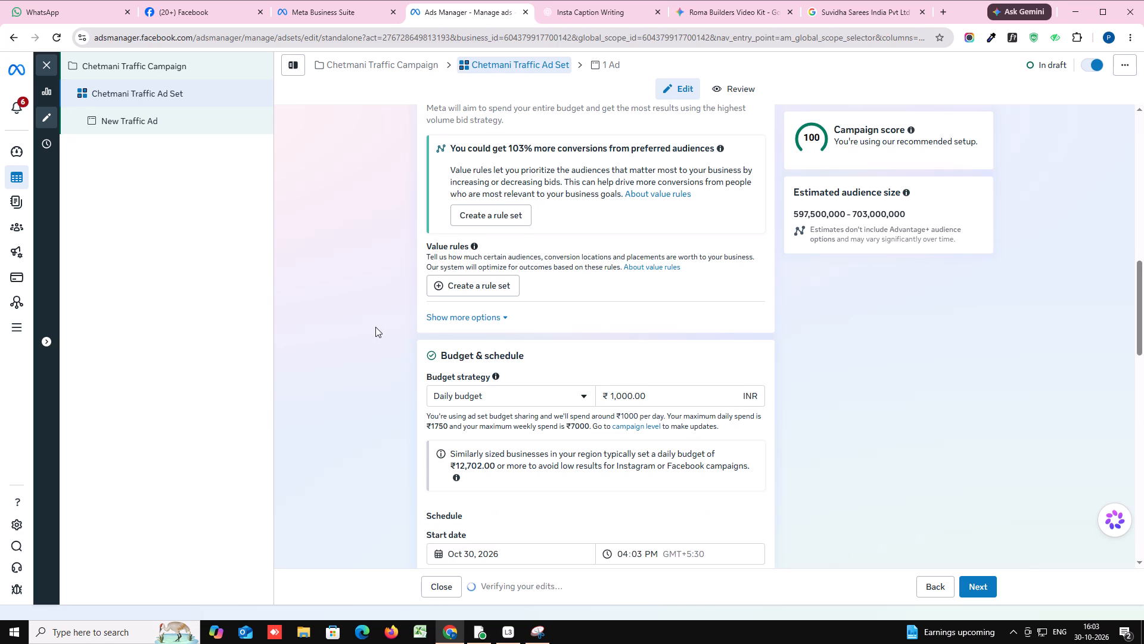
# Target Varanasi, Uttar Pradesh as the audience location, including cities within a 10 mi radius.
pyautogui.scroll(-2, 374, 326)
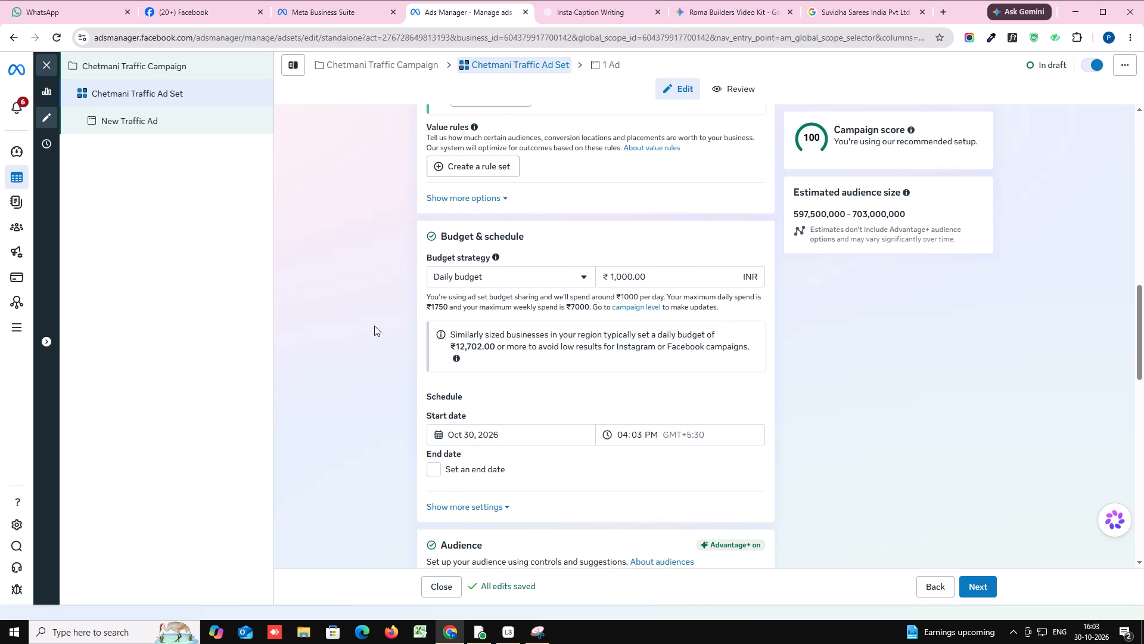
pyautogui.scroll(-1, 374, 326)
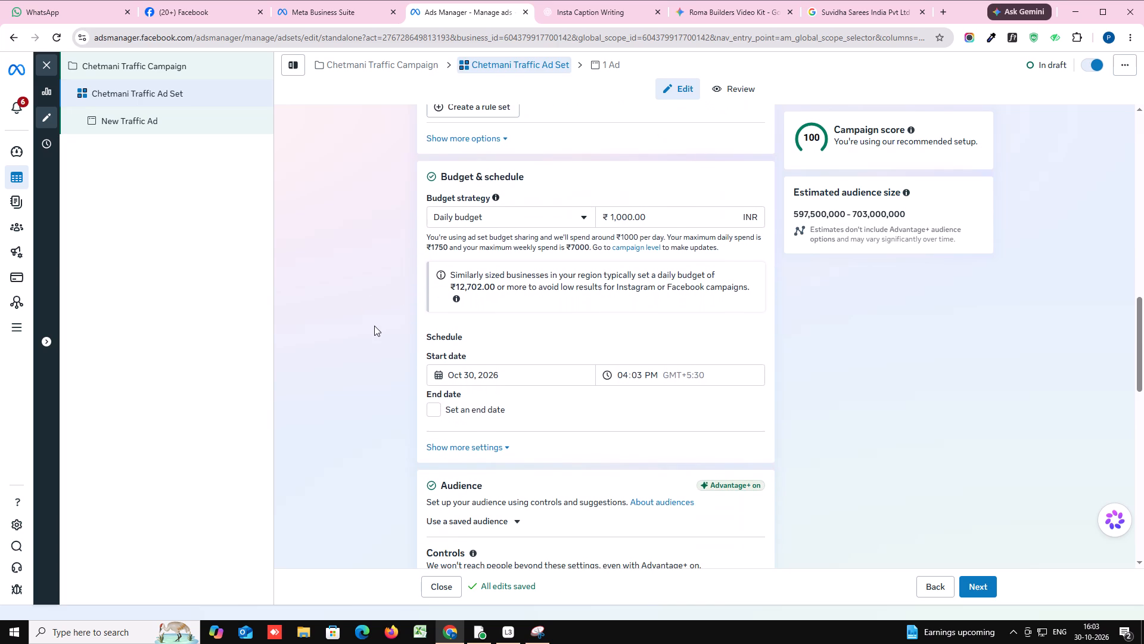
pyautogui.scroll(-1, 374, 326)
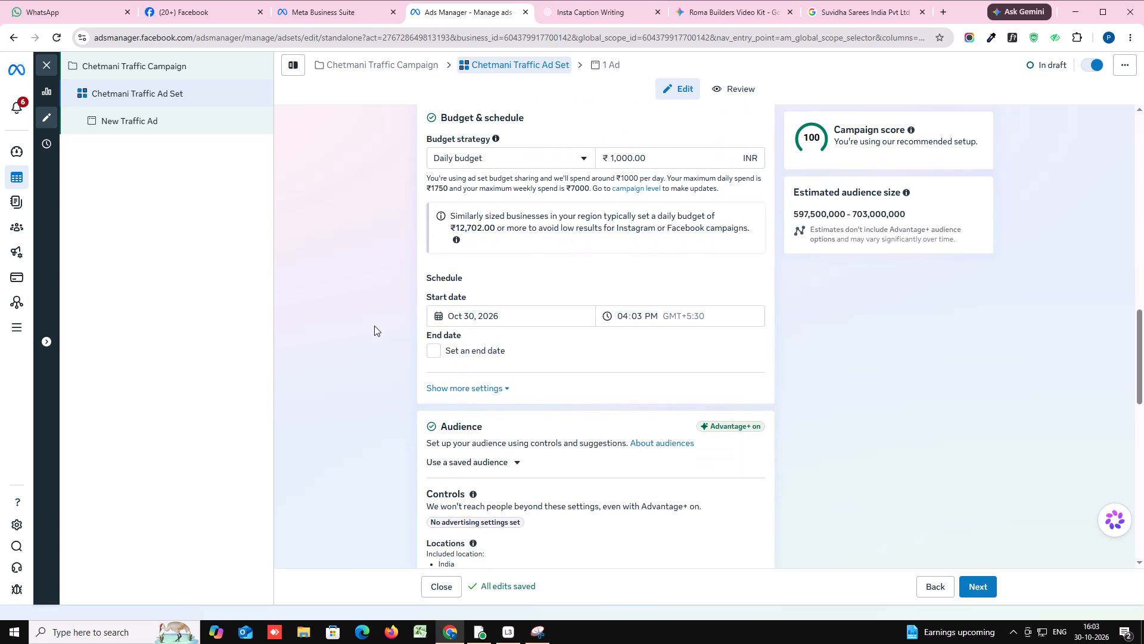
pyautogui.scroll(-3, 374, 326)
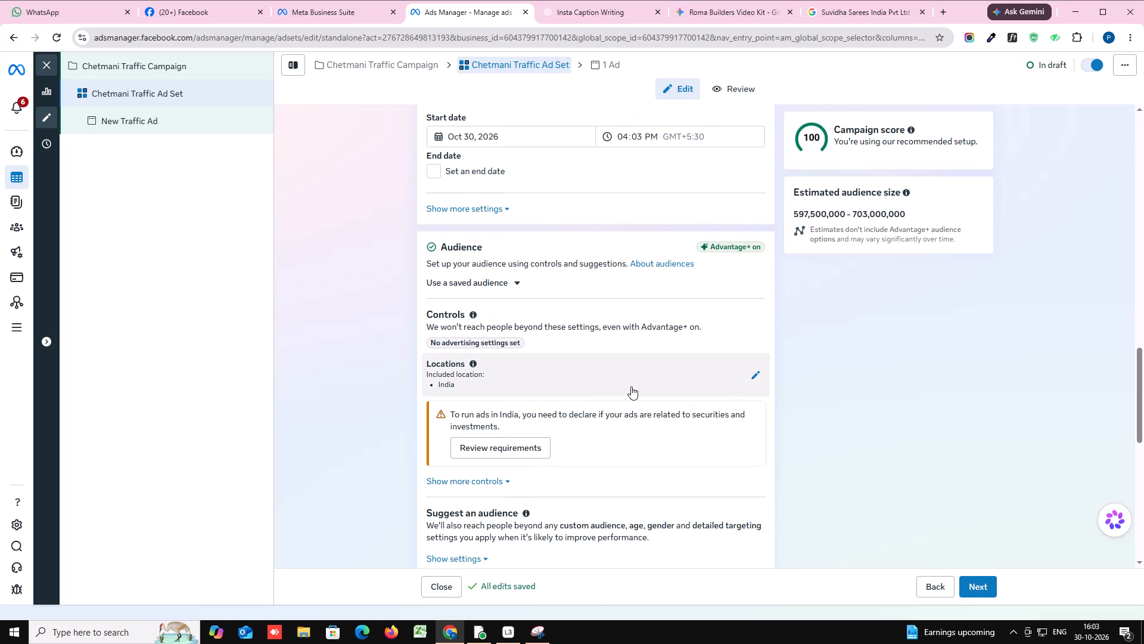
pyautogui.click(753, 374)
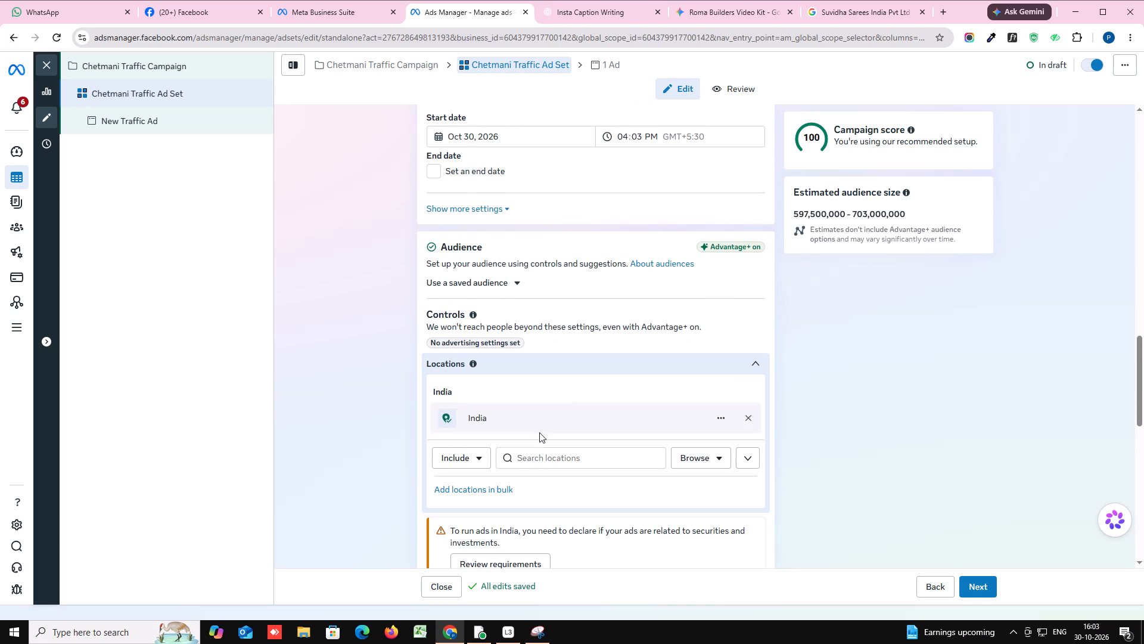
pyautogui.click(530, 456)
pyautogui.write('varanasi')
pyautogui.click(550, 174)
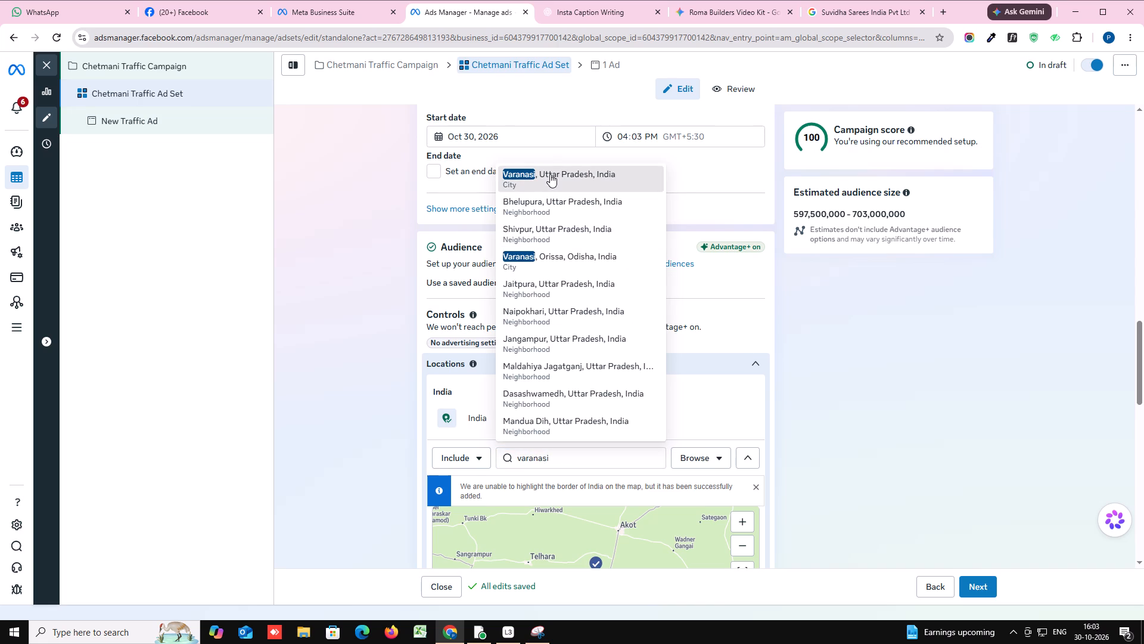
pyautogui.click(603, 403)
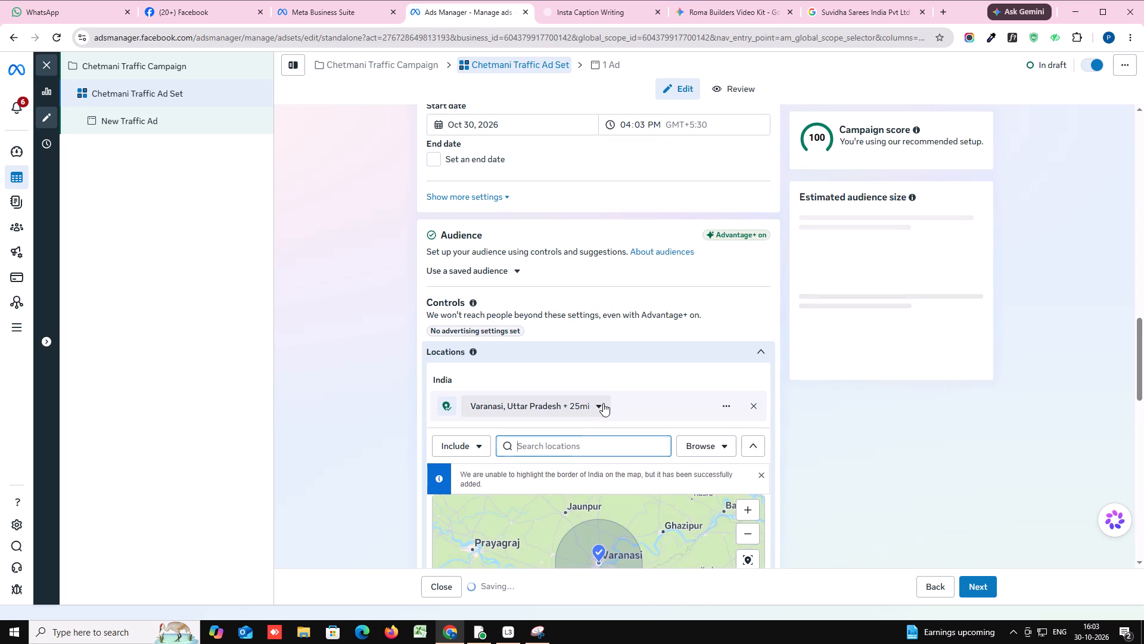
pyautogui.click(500, 484)
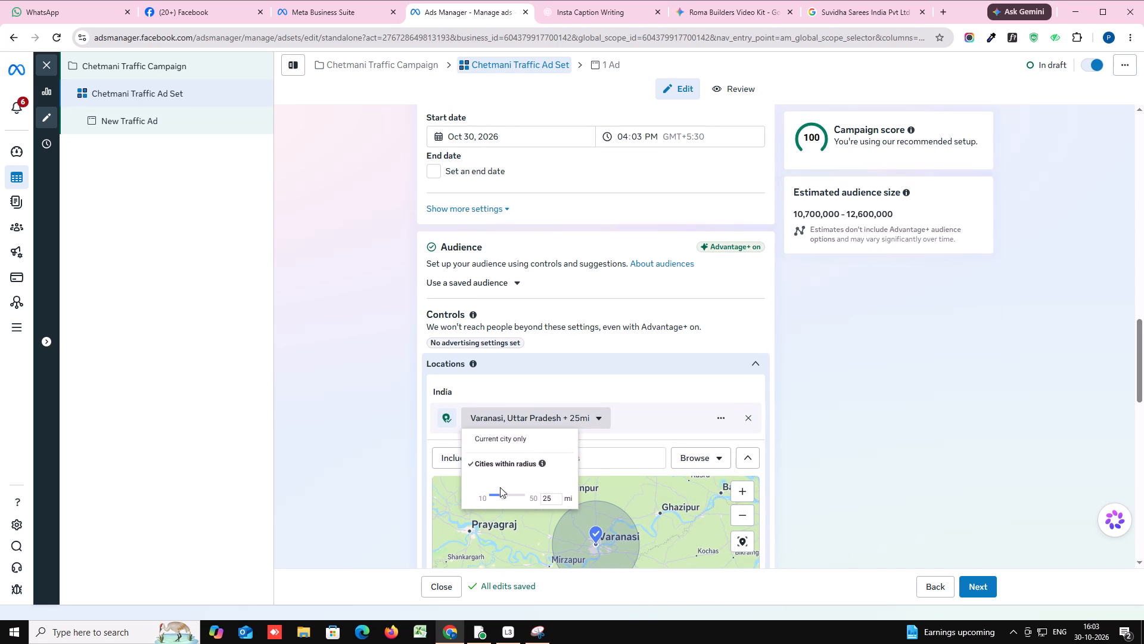
pyautogui.moveTo(504, 494); pyautogui.dragTo(491, 500)
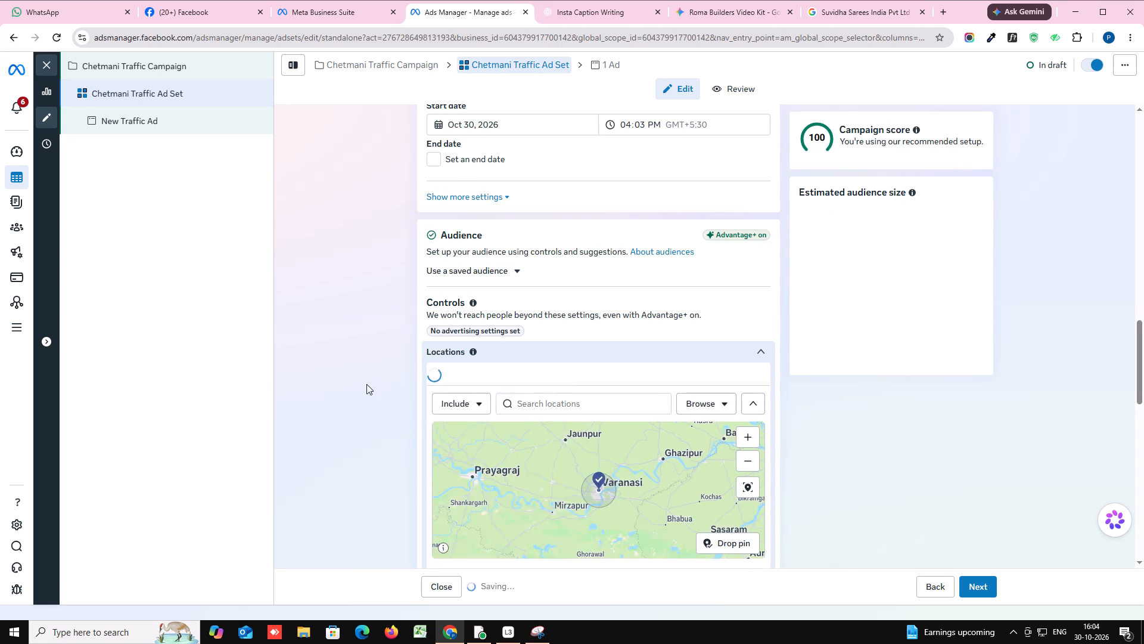
# Turn off reaching more people likely to respond for the Varanasi location.
pyautogui.scroll(-2, 366, 374)
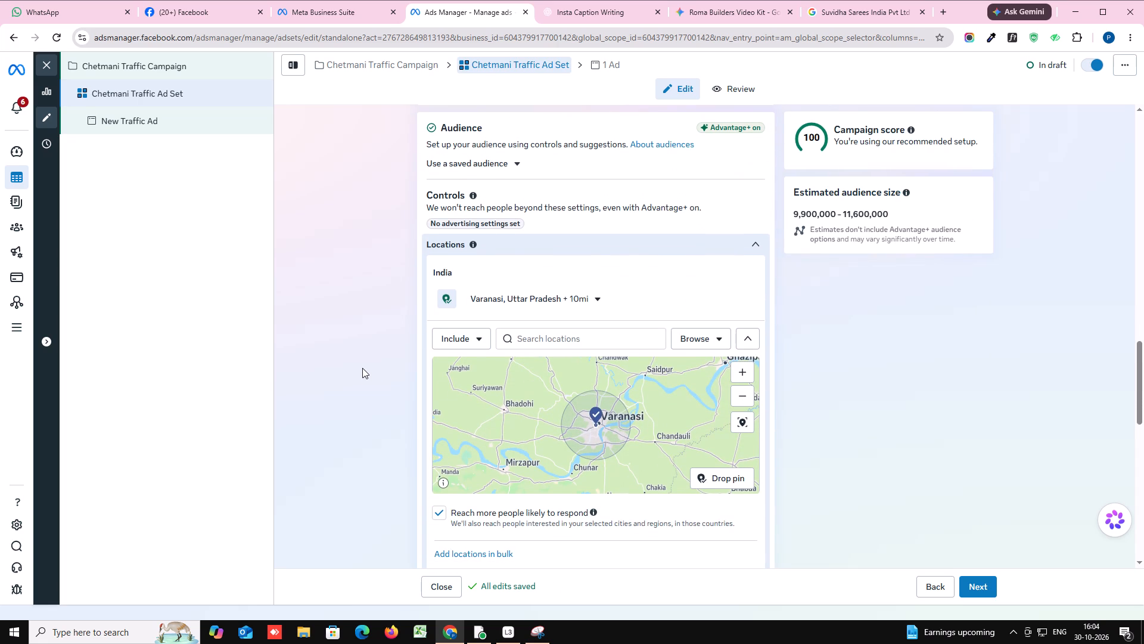
pyautogui.click(434, 514)
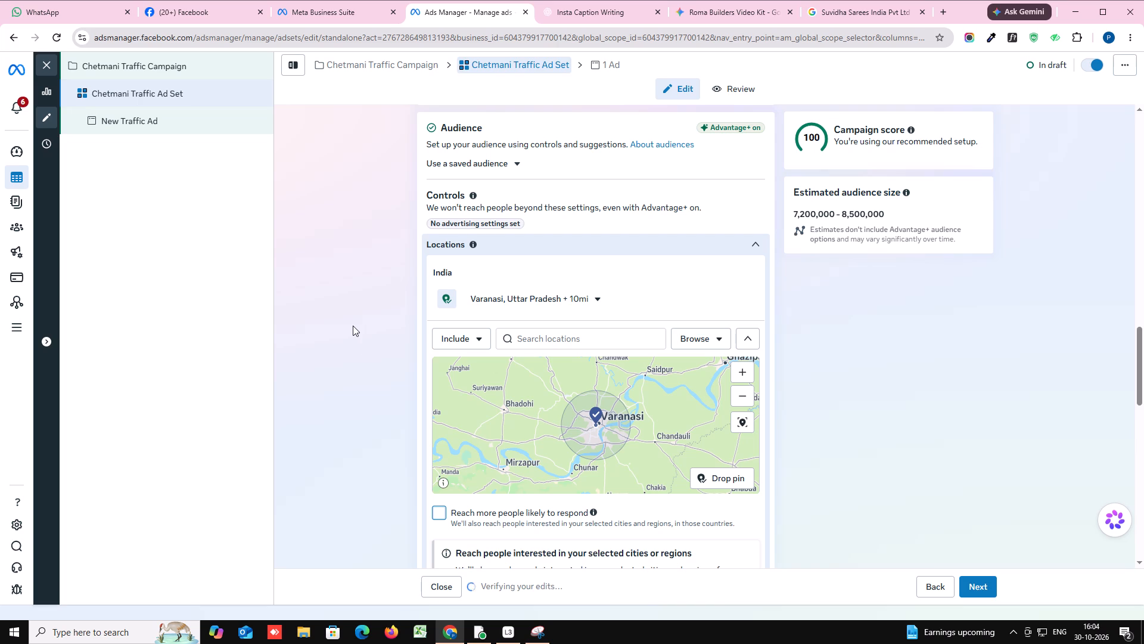
# Reveal the suggested audience settings and open the minimum age choices of the age range.
pyautogui.scroll(-2, 310, 324)
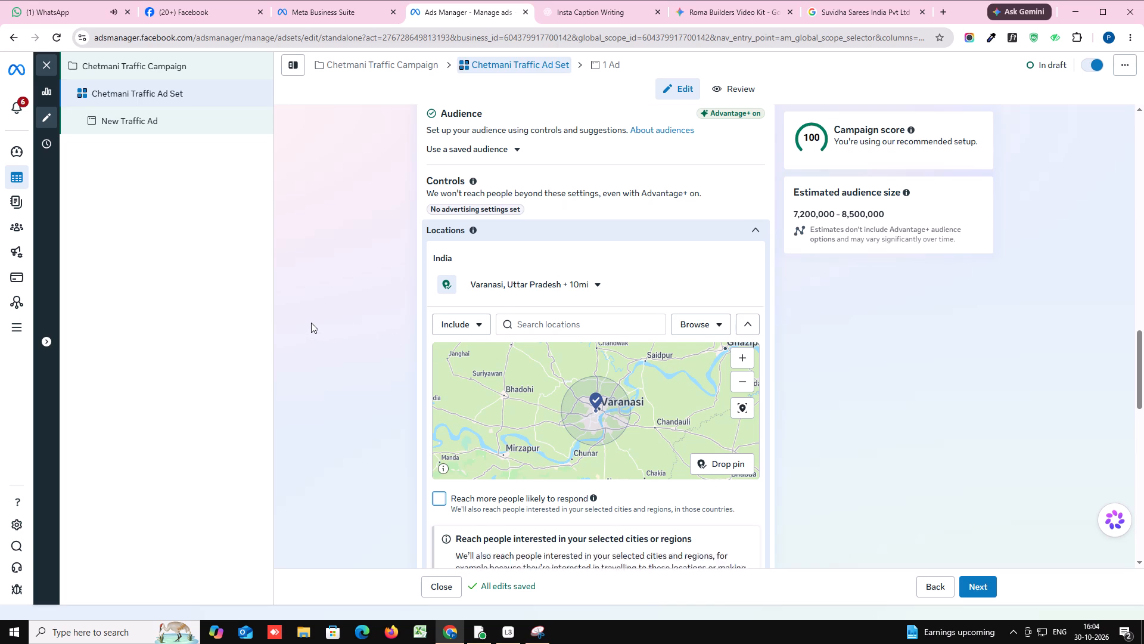
pyautogui.scroll(-7, 311, 323)
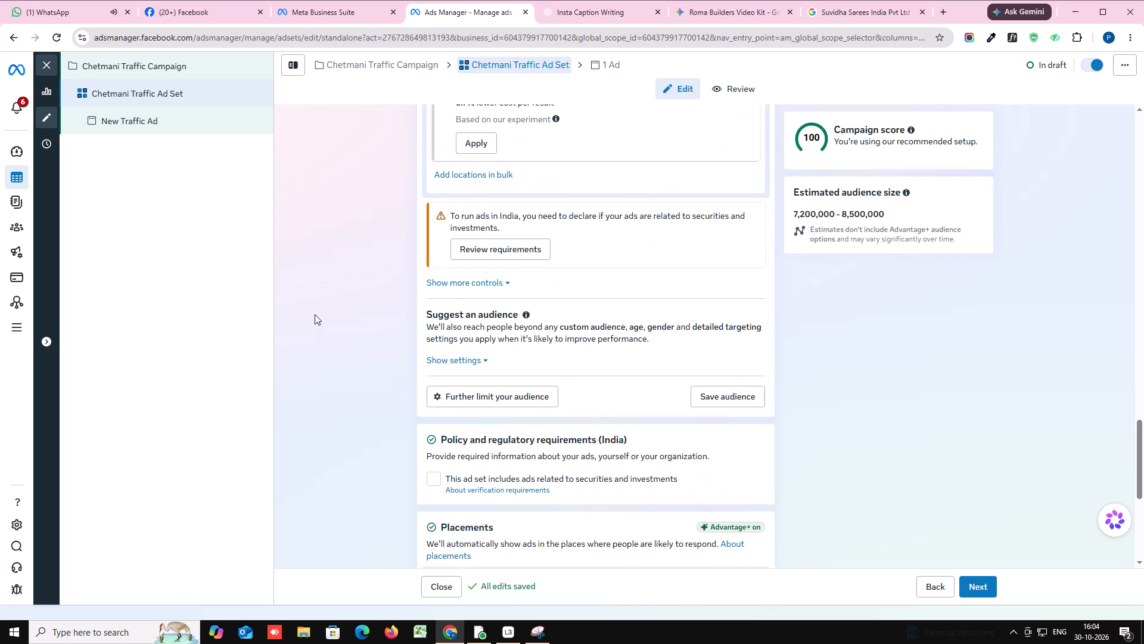
pyautogui.click(432, 360)
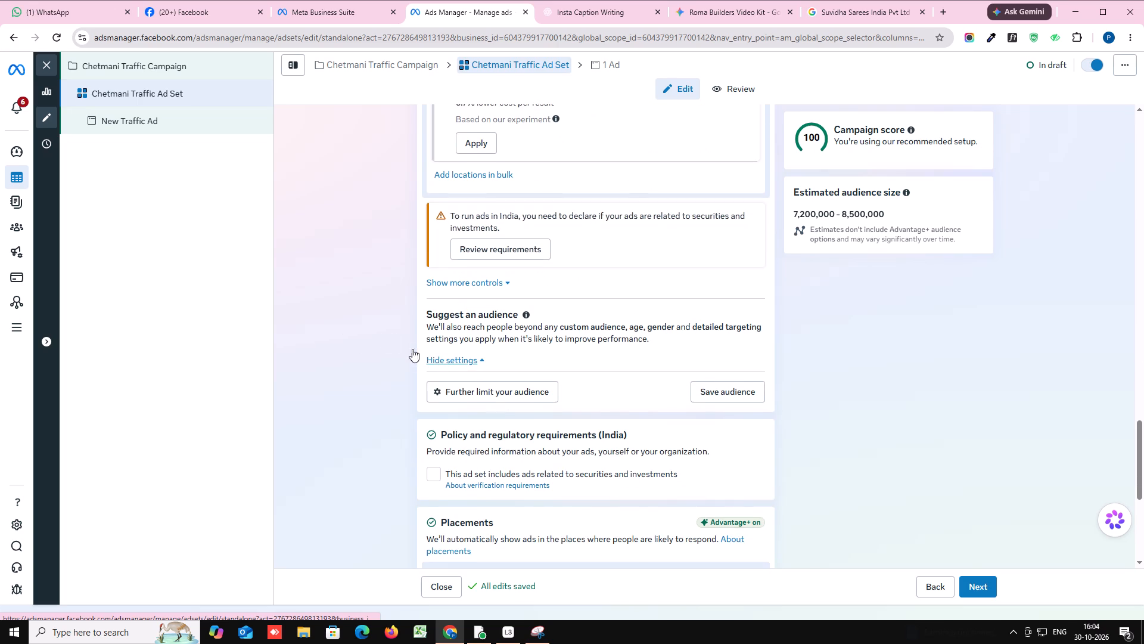
pyautogui.click(753, 419)
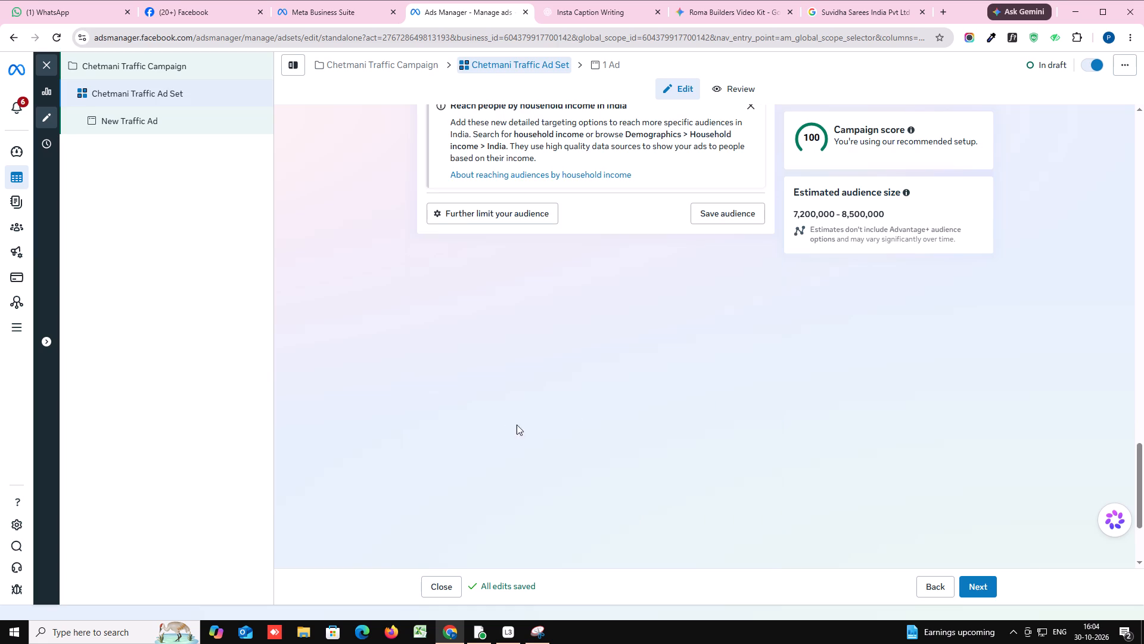
pyautogui.scroll(-2, 453, 315)
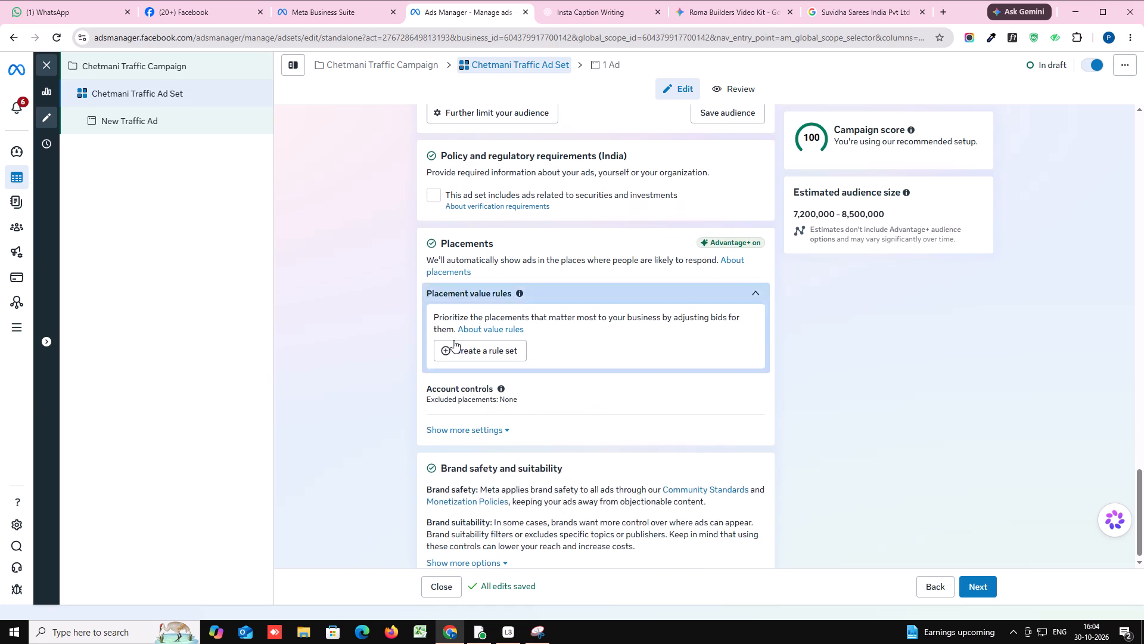
pyautogui.scroll(-4, 454, 370)
pyautogui.scroll(6, 494, 389)
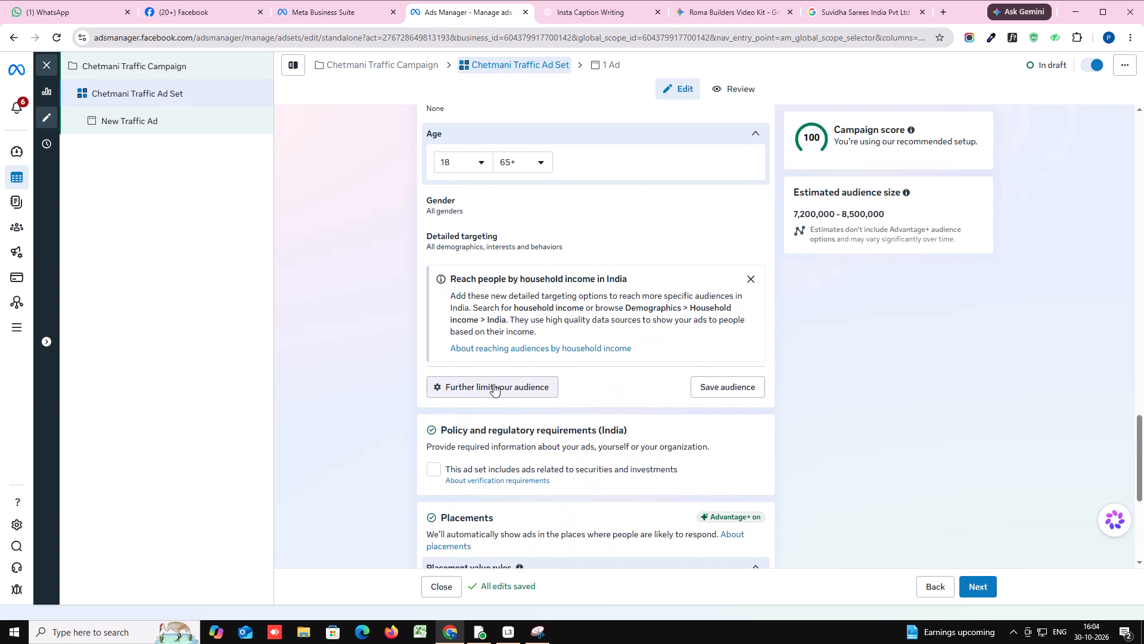
pyautogui.click(463, 220)
pyautogui.scroll(-1, 465, 372)
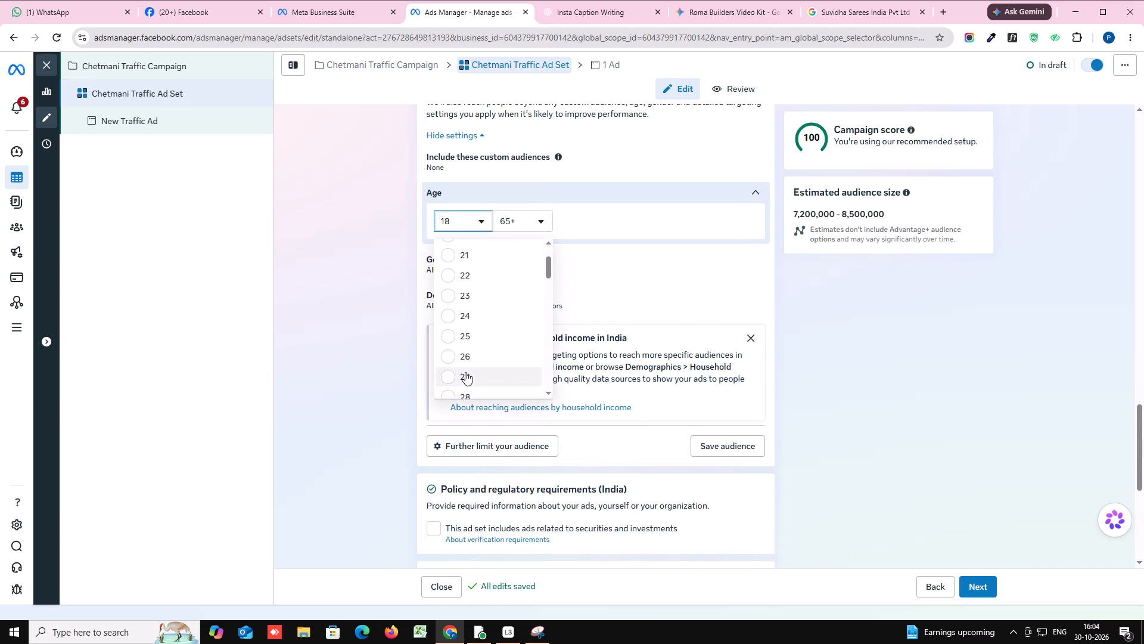
# Set the suggested audience's age range to 26 through 60.
pyautogui.click(468, 351)
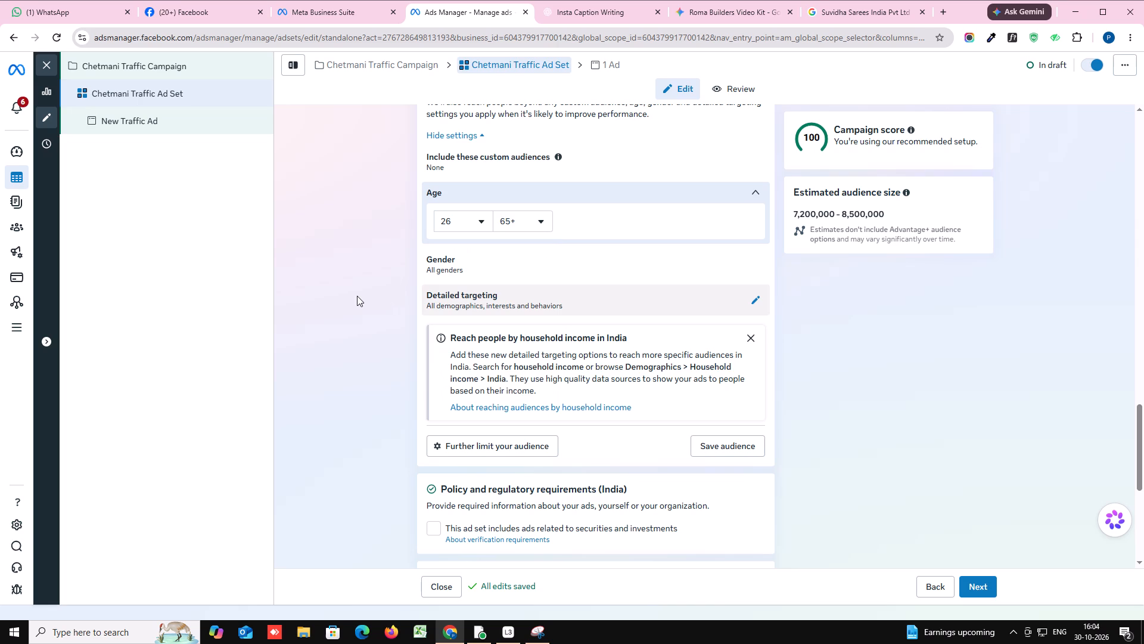
pyautogui.click(524, 220)
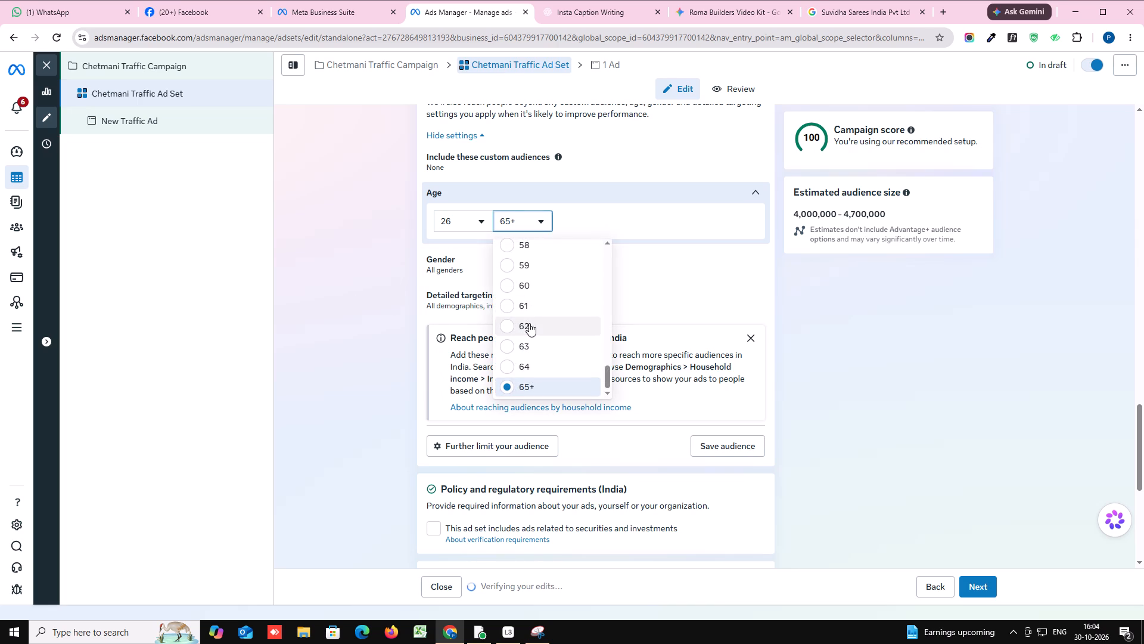
pyautogui.scroll(1, 529, 321)
pyautogui.click(529, 339)
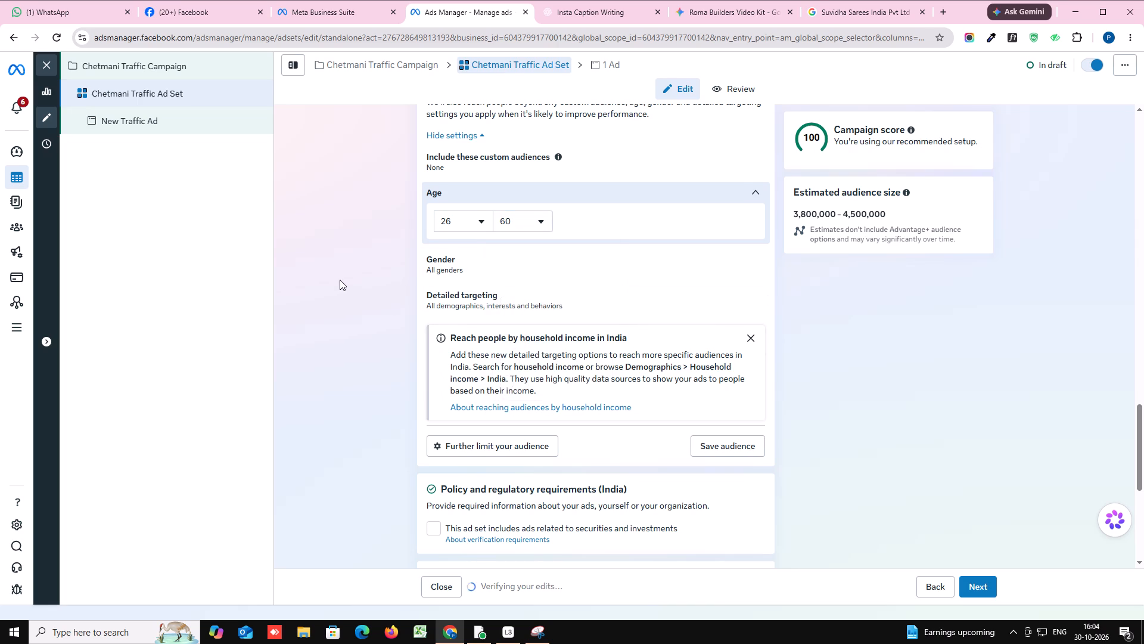
# Reveal the additional placement settings and open the Platforms choices to examine where the ads will run.
pyautogui.scroll(-4, 340, 280)
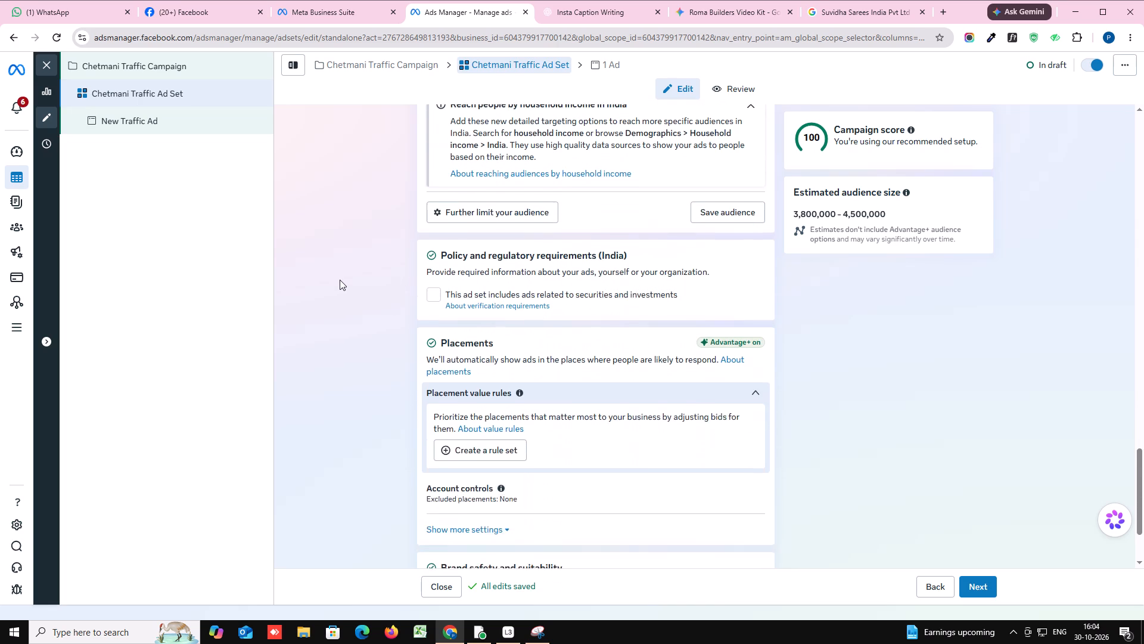
pyautogui.scroll(-5, 340, 280)
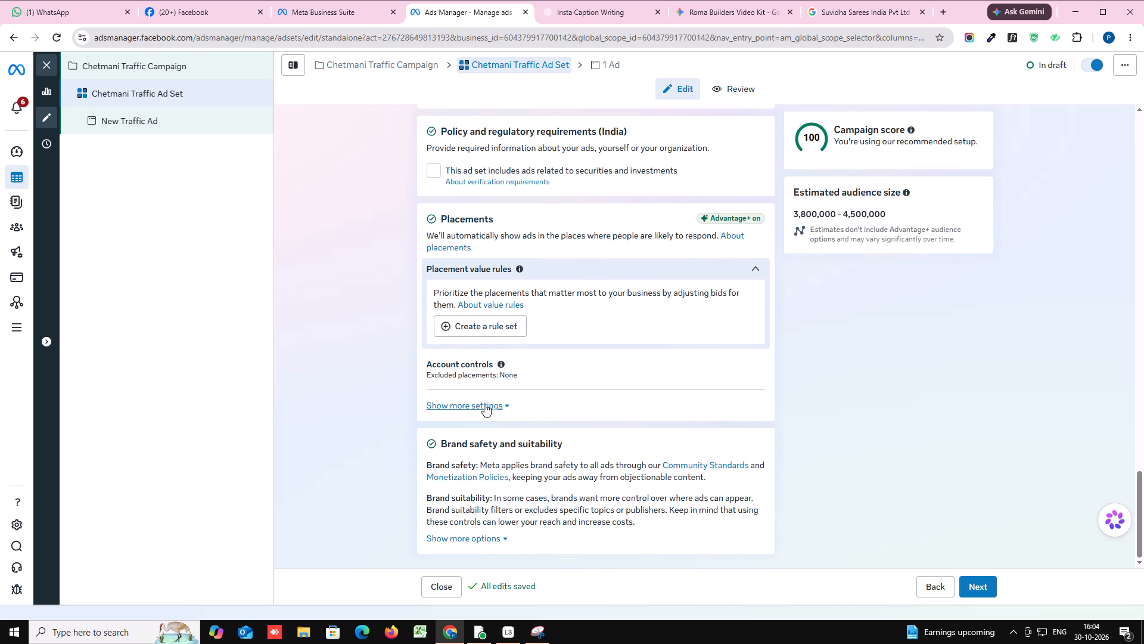
pyautogui.click(486, 404)
pyautogui.scroll(-4, 360, 370)
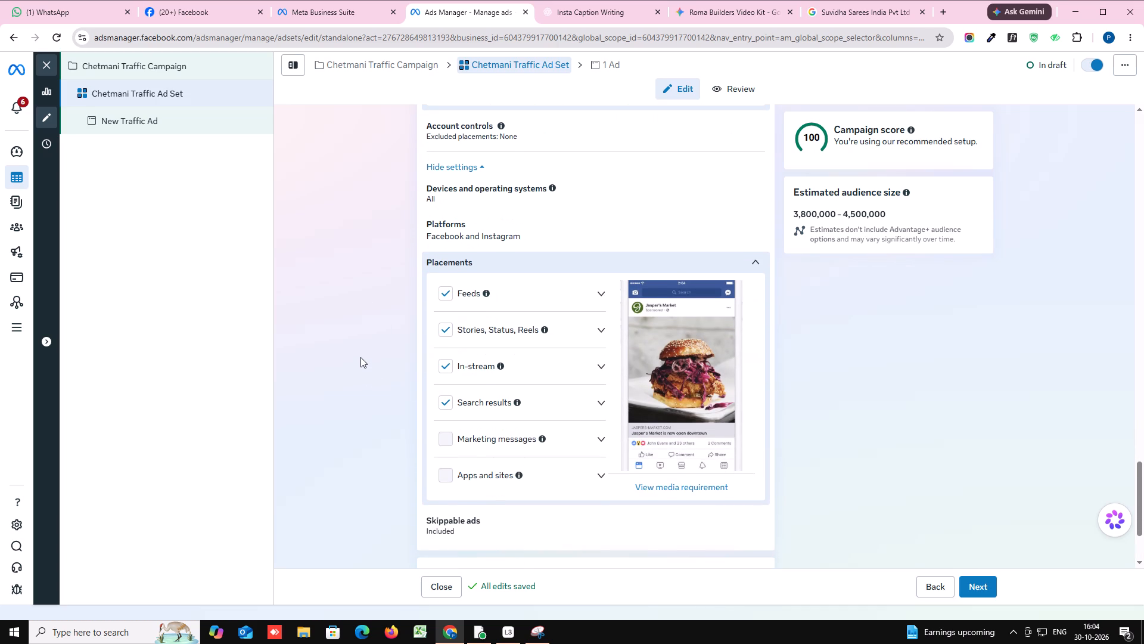
pyautogui.click(761, 228)
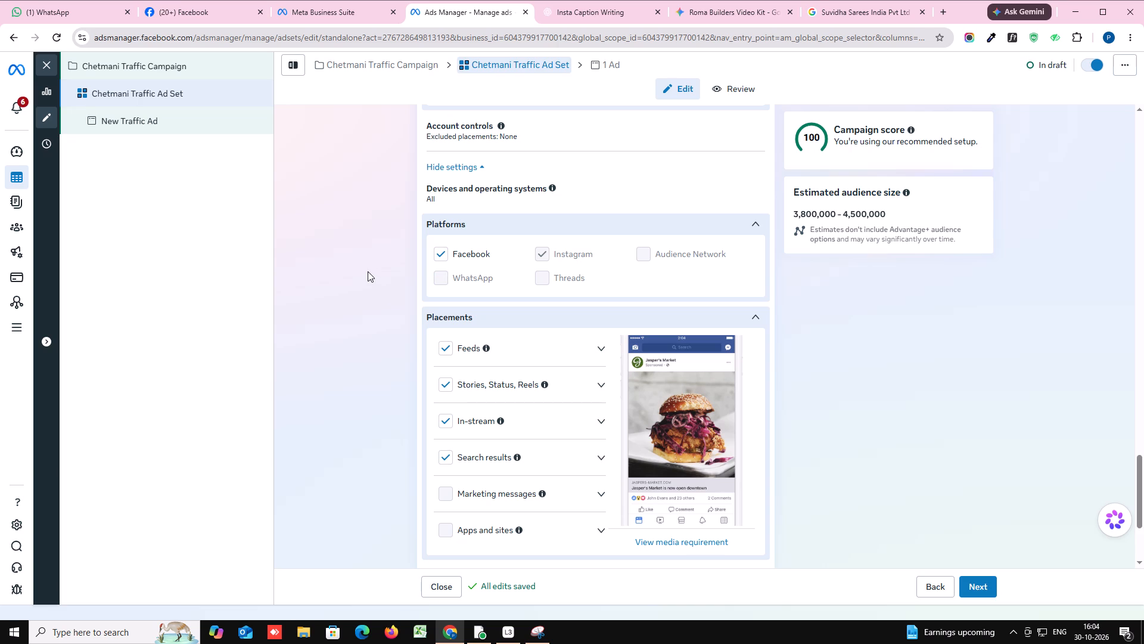
# Change the ad set's conversion location to Message destinations.
pyautogui.scroll(2, 376, 335)
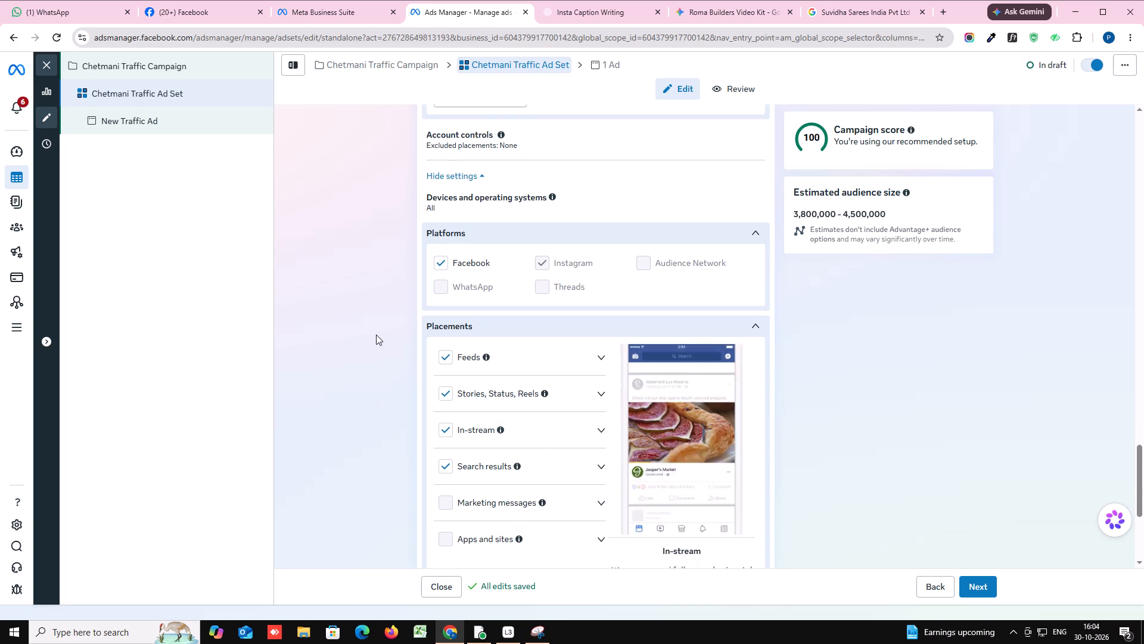
pyautogui.scroll(4, 376, 335)
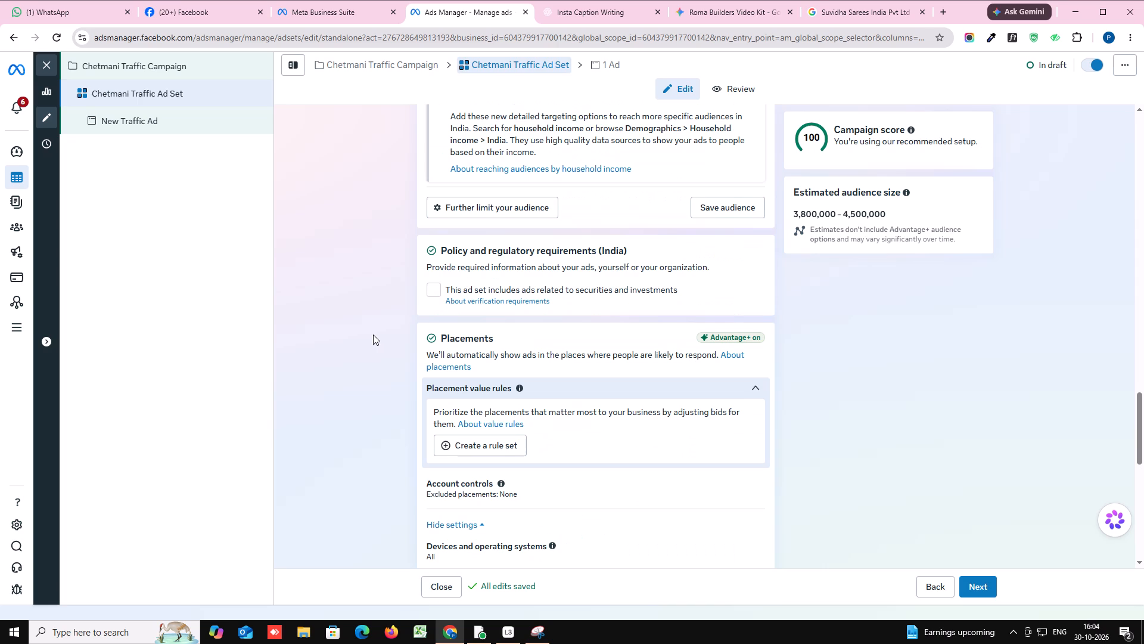
pyautogui.scroll(11, 373, 335)
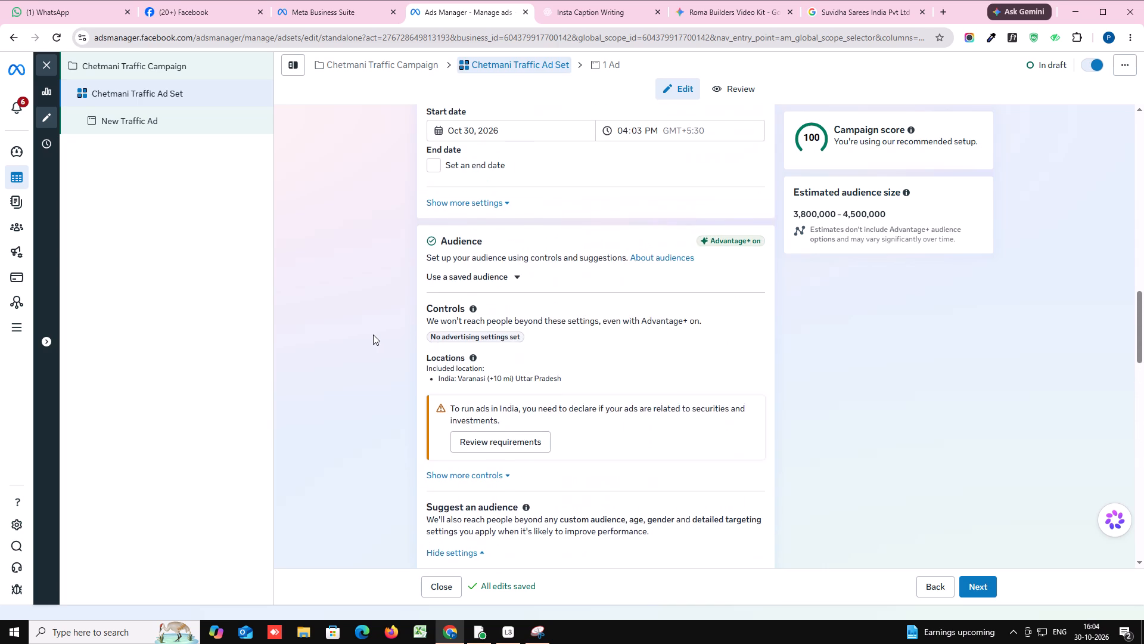
pyautogui.scroll(13, 373, 335)
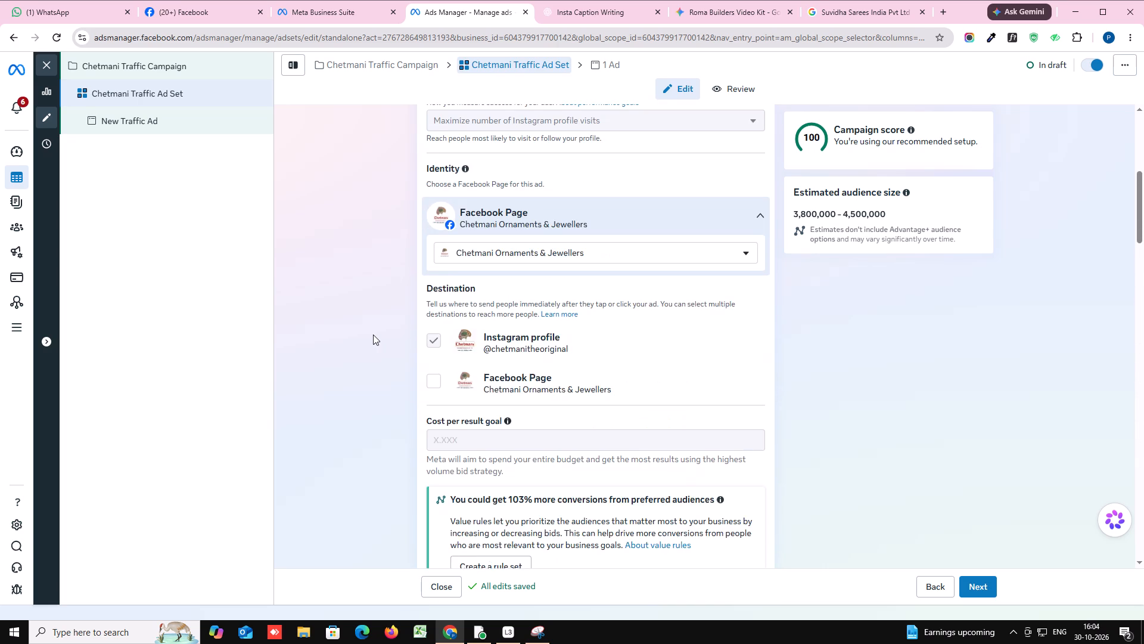
pyautogui.scroll(2, 373, 335)
pyautogui.scroll(2, 527, 314)
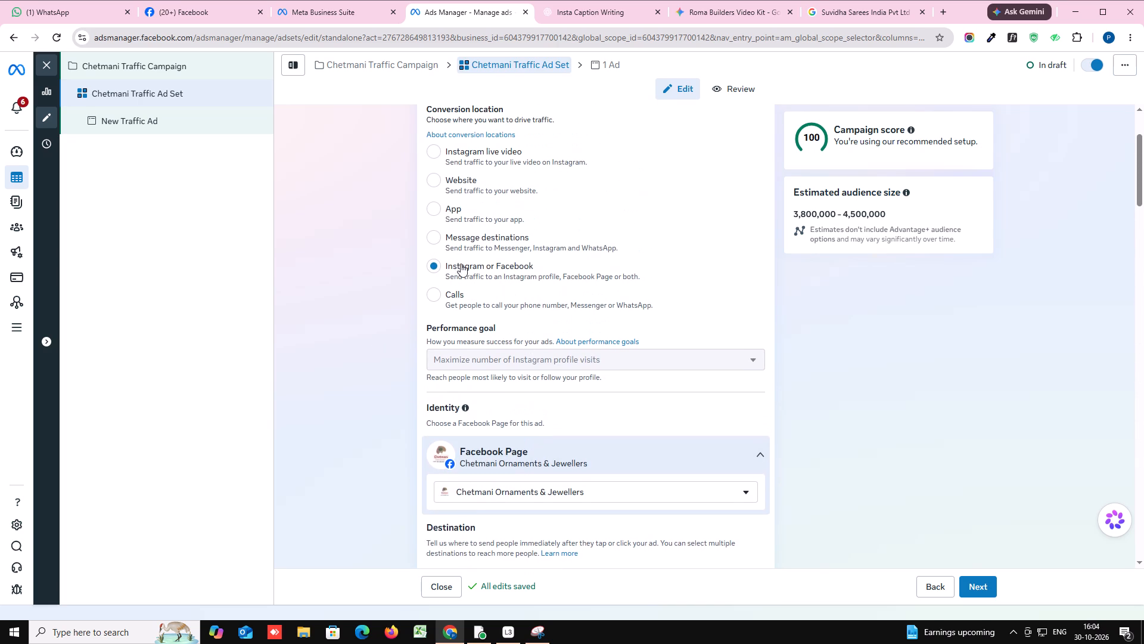
pyautogui.click(433, 237)
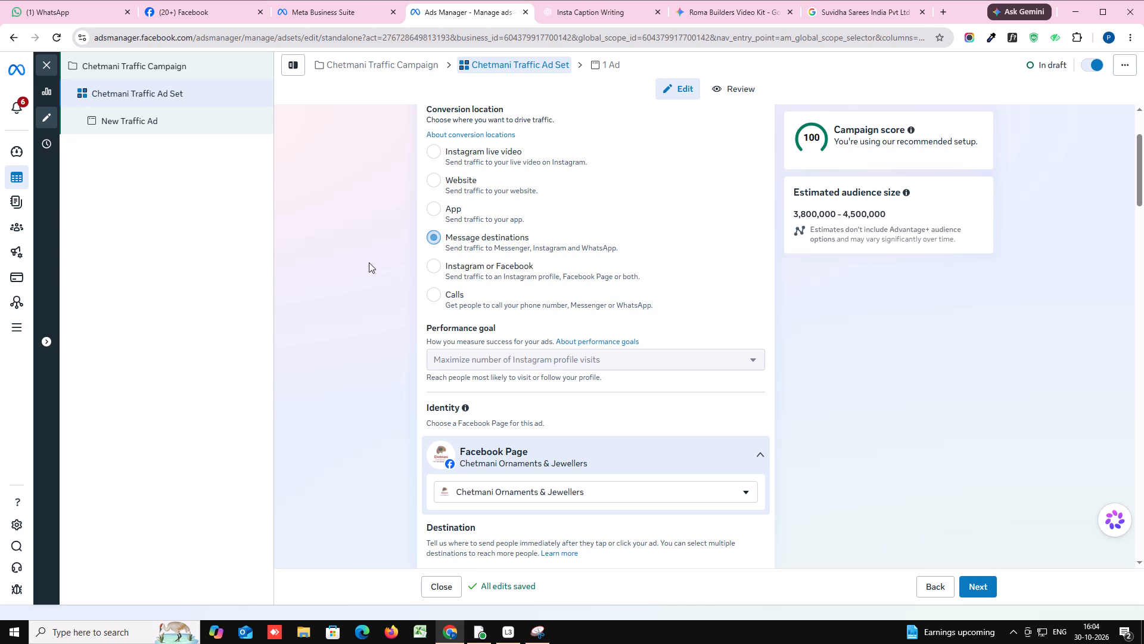
# Examine the message destination options for Messenger, Instagram and WhatsApp and the settings below them.
pyautogui.scroll(-3, 369, 262)
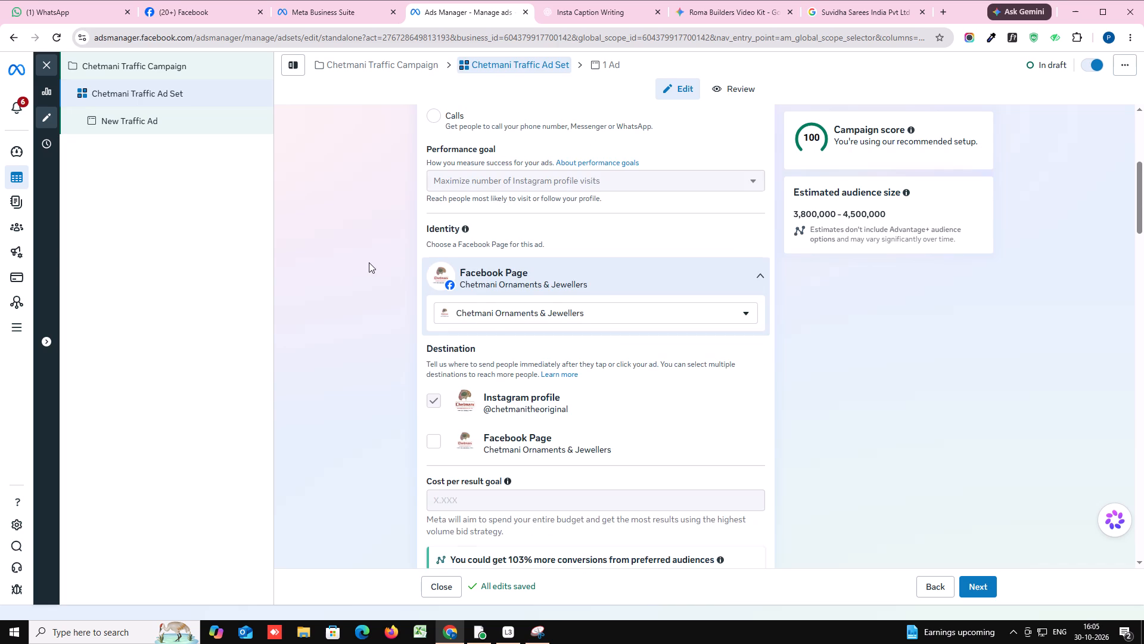
pyautogui.scroll(-3, 369, 262)
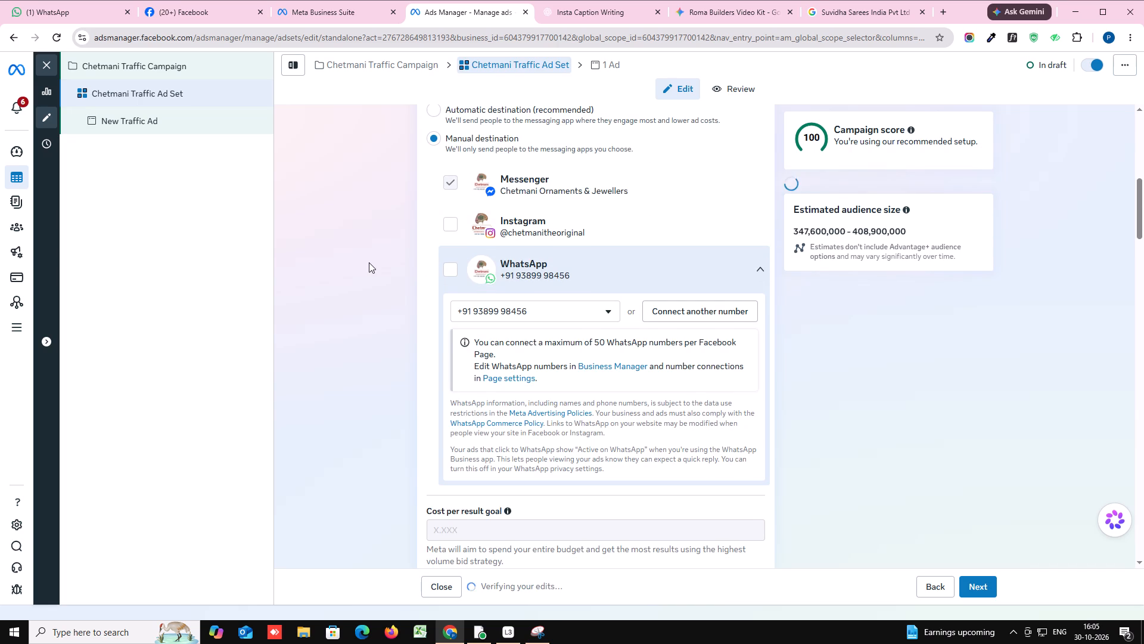
pyautogui.scroll(-2, 369, 262)
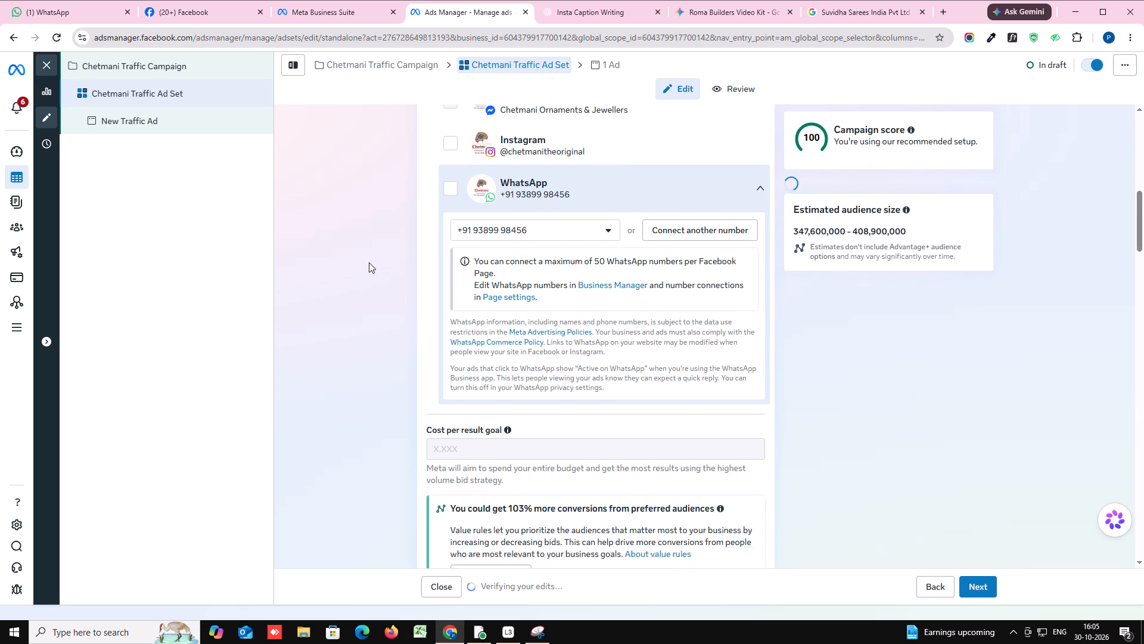
pyautogui.scroll(2, 369, 262)
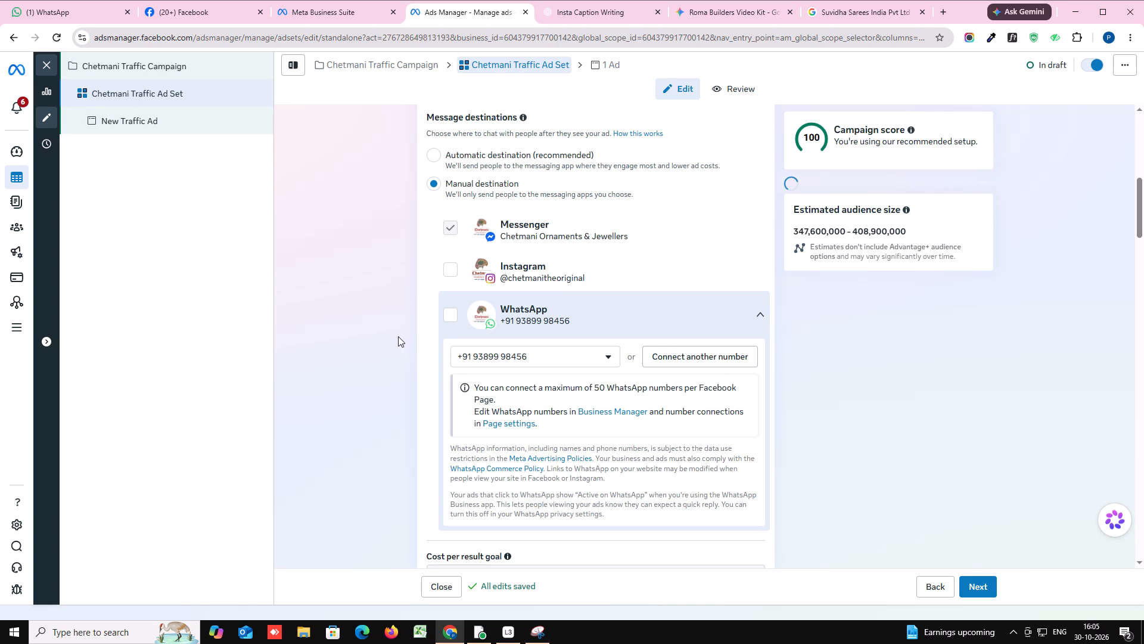
pyautogui.scroll(-2, 398, 336)
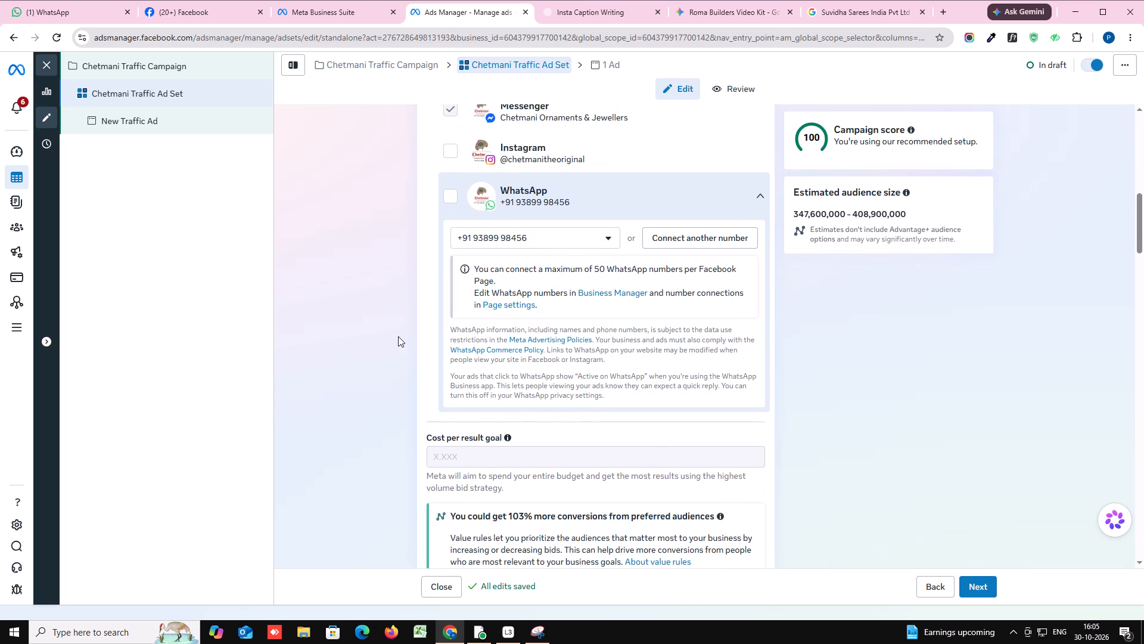
pyautogui.scroll(-2, 398, 336)
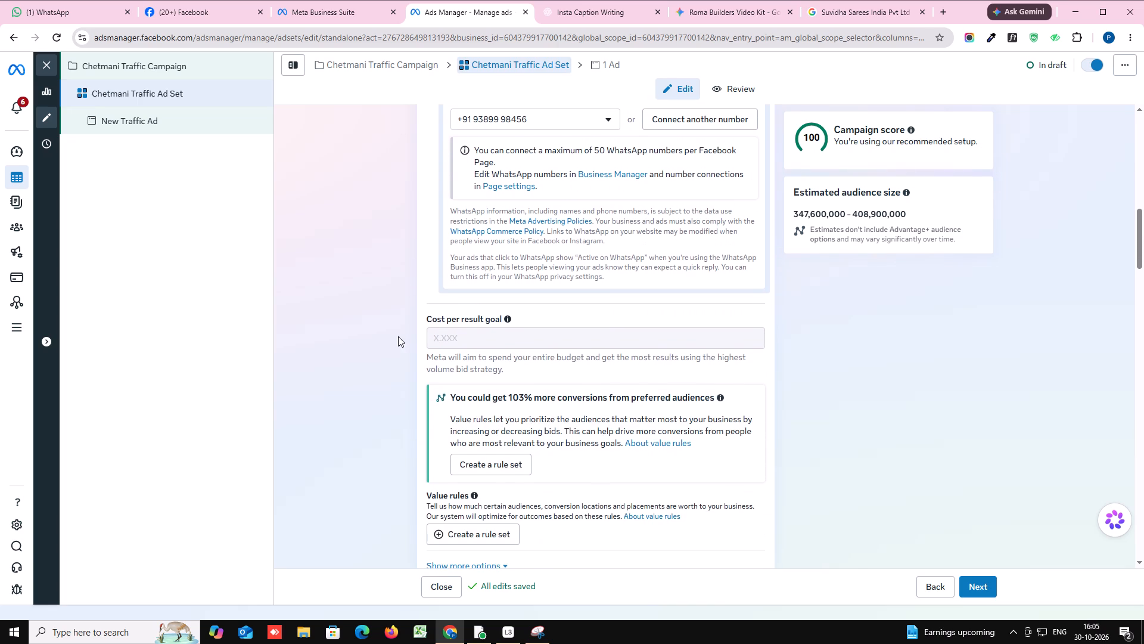
# Search the audience locations for "varanasi" and include Varanasi, Uttar Pradesh in place of India.
pyautogui.scroll(-6, 398, 336)
pyautogui.scroll(-1, 486, 380)
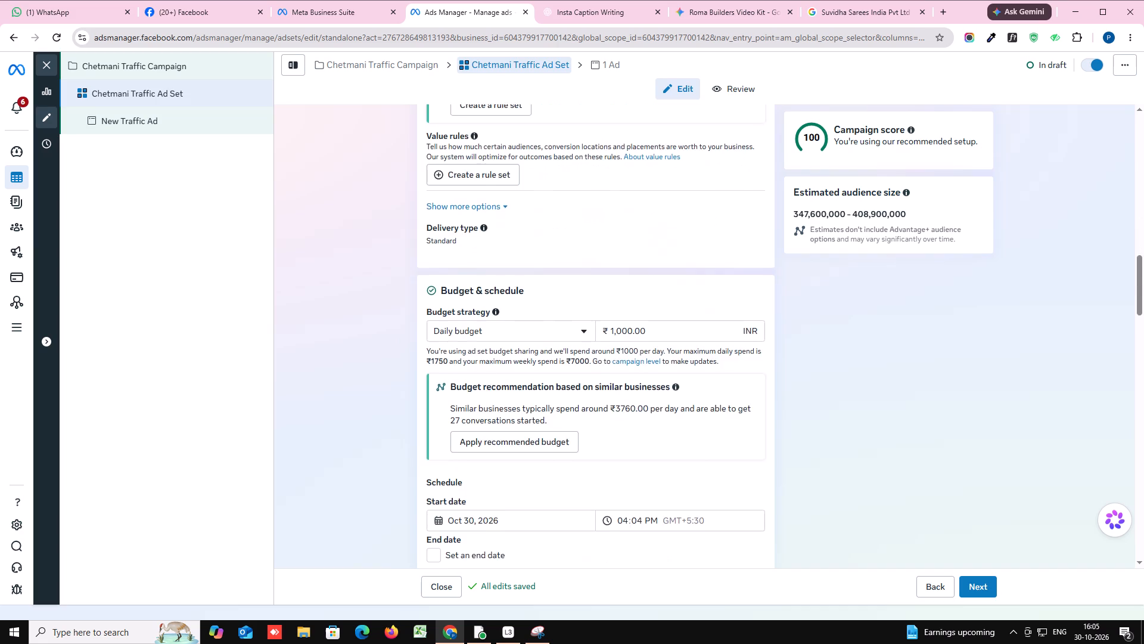
pyautogui.scroll(-2, 486, 380)
pyautogui.scroll(-6, 415, 354)
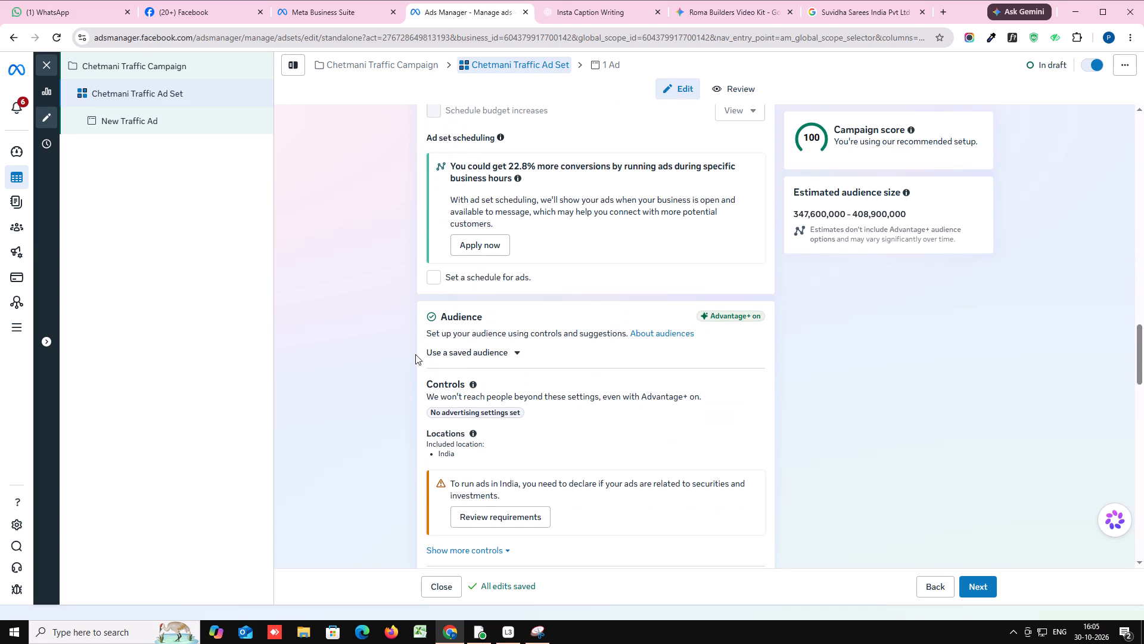
pyautogui.scroll(-2, 415, 354)
pyautogui.click(751, 324)
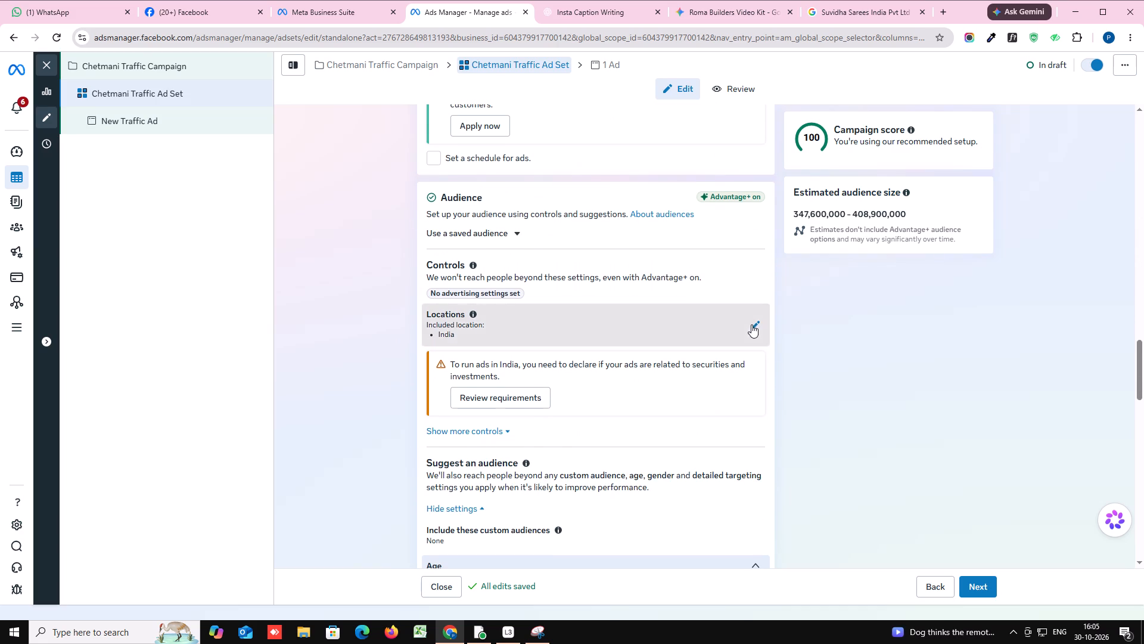
pyautogui.click(535, 407)
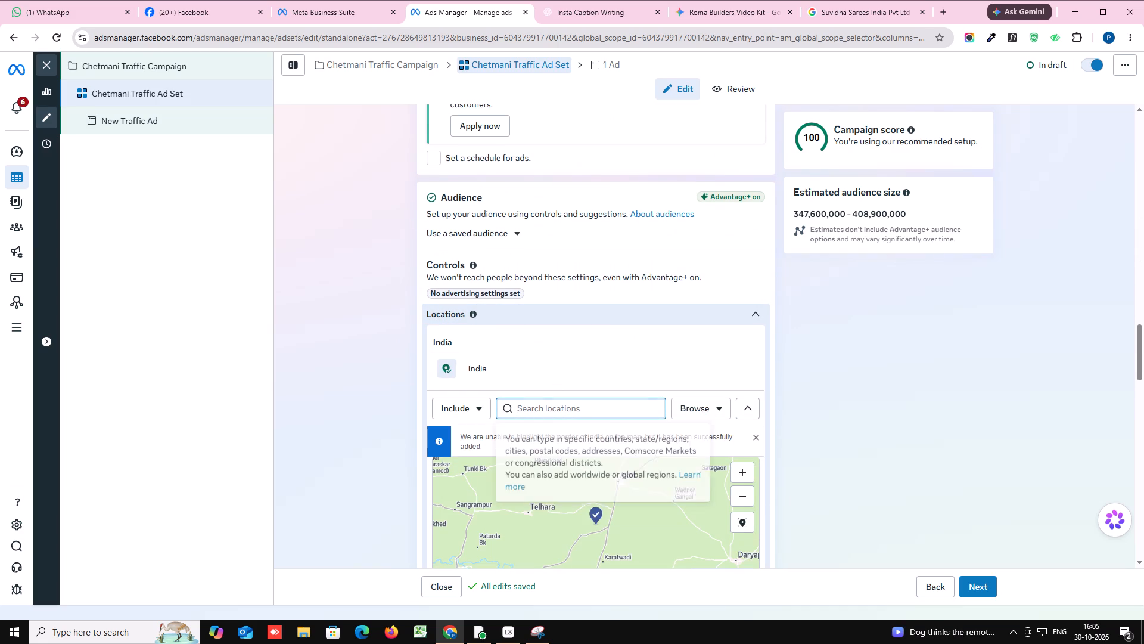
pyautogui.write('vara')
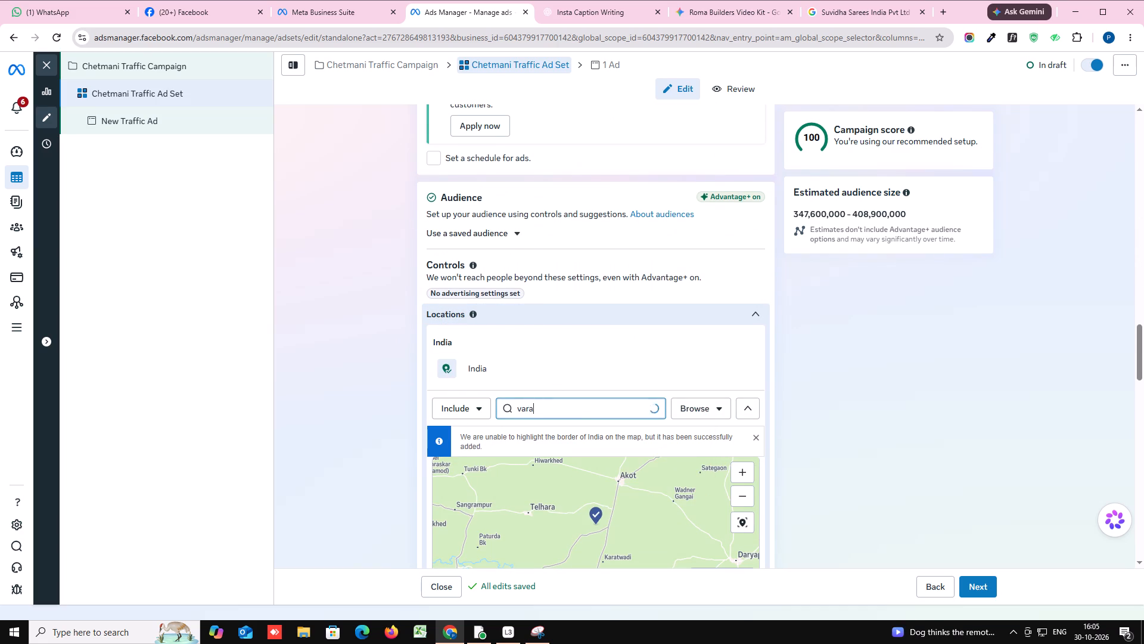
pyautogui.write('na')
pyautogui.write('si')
pyautogui.click(572, 129)
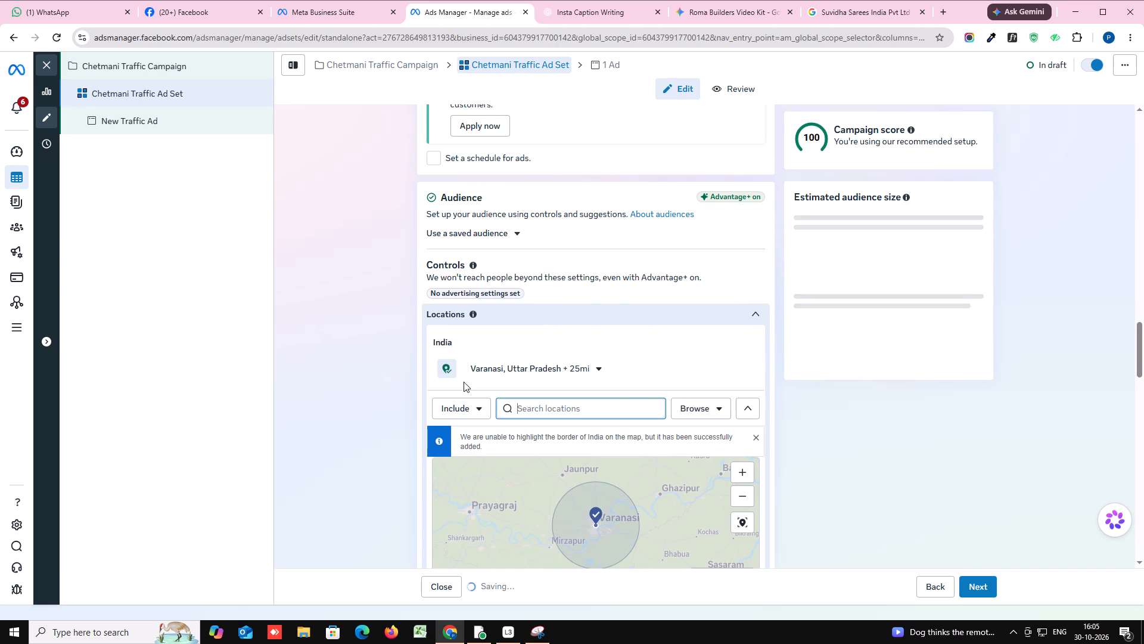
# Set the Varanasi location's radius to 10 mi and turn off reaching more people likely to respond.
pyautogui.click(598, 366)
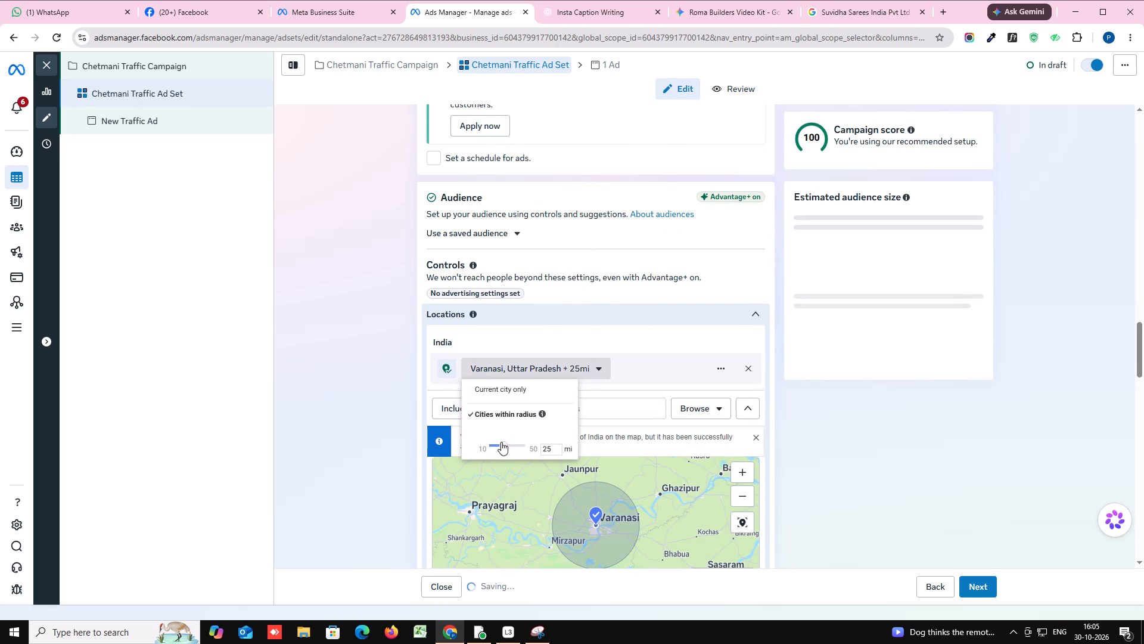
pyautogui.moveTo(501, 442); pyautogui.dragTo(484, 445)
pyautogui.scroll(-2, 347, 338)
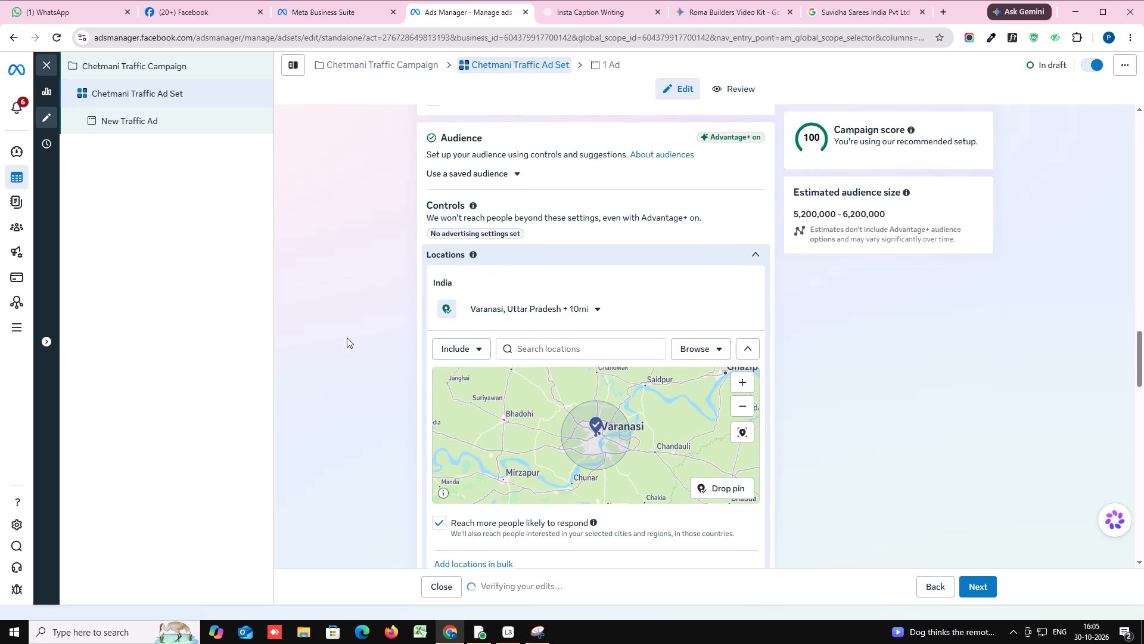
pyautogui.click(440, 463)
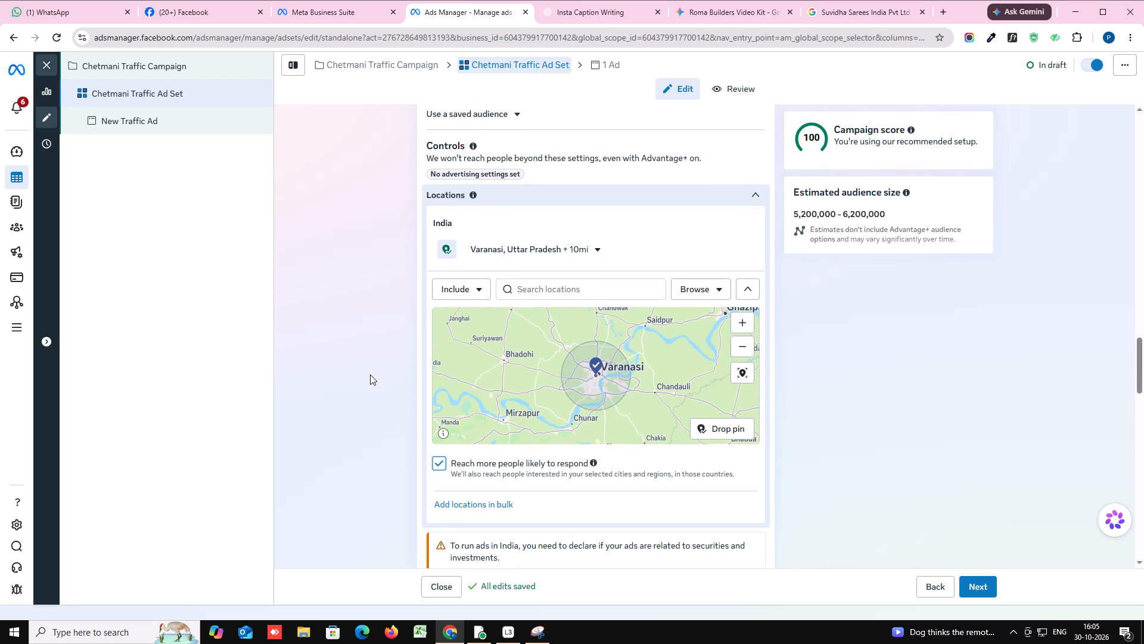
# Reveal the additional audience controls and review them together with the suggested audience and the remaining ad set settings.
pyautogui.scroll(-2, 370, 374)
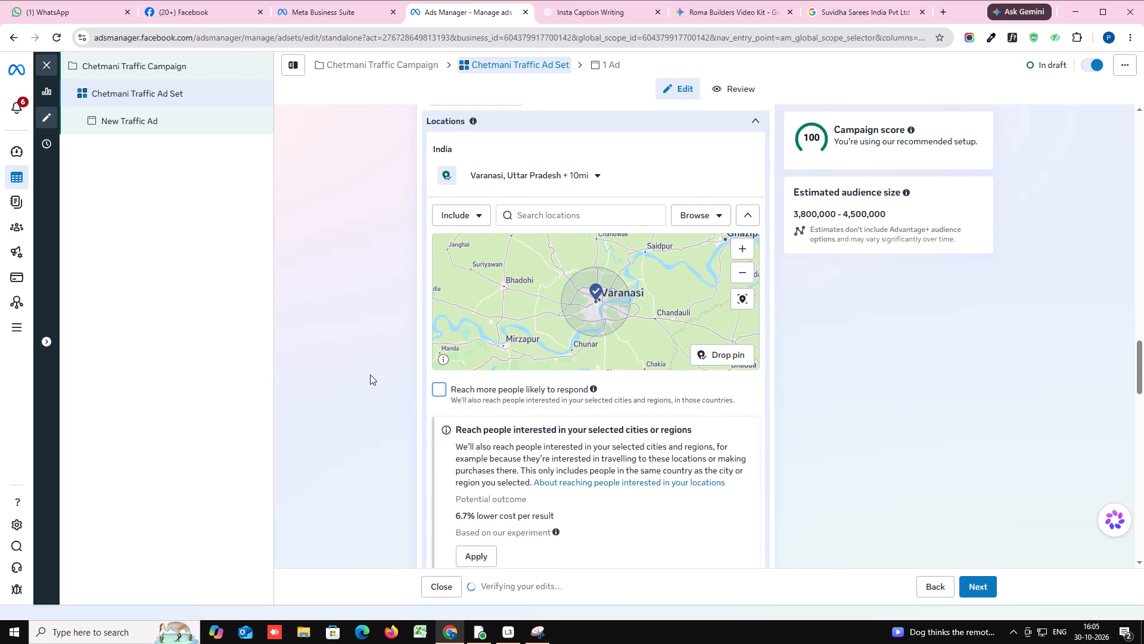
pyautogui.scroll(-5, 370, 374)
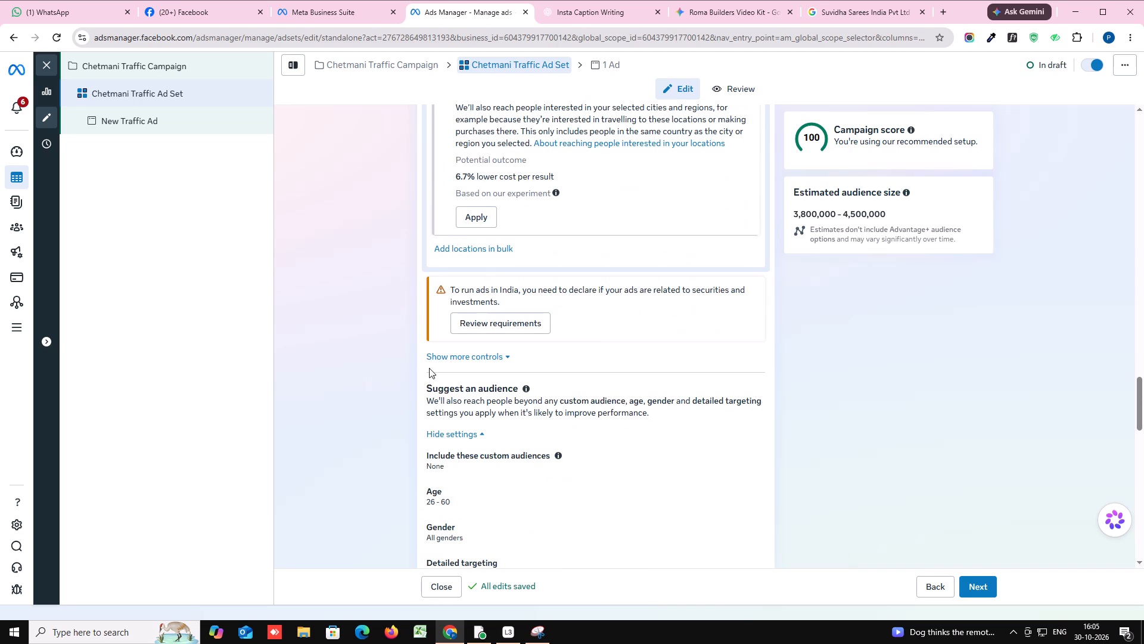
pyautogui.click(476, 352)
pyautogui.scroll(-2, 372, 352)
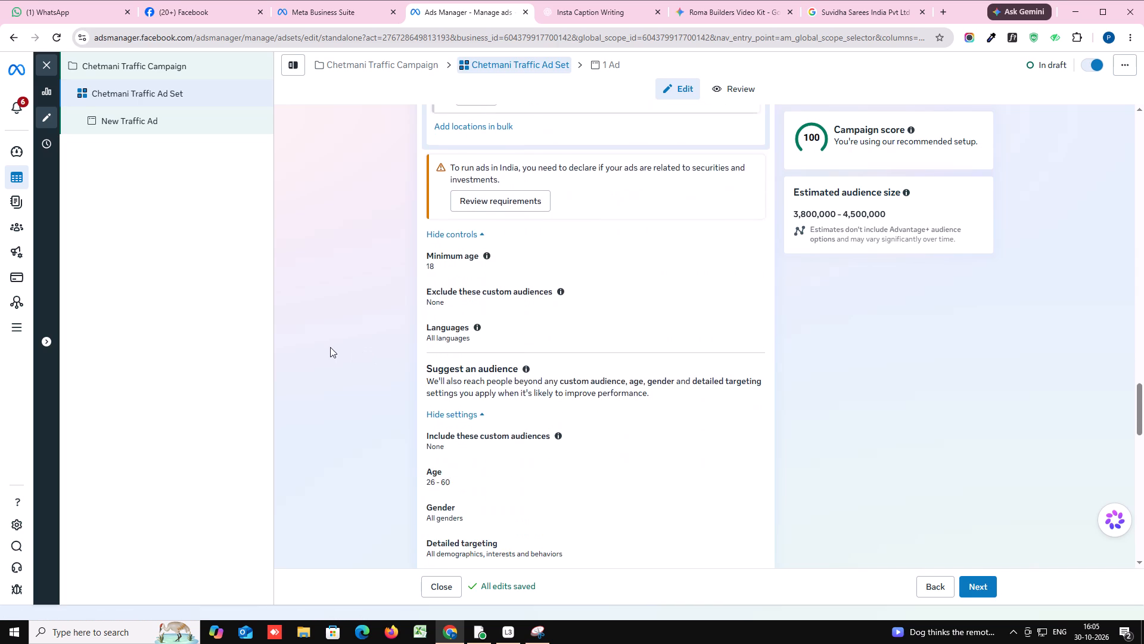
pyautogui.scroll(-3, 329, 347)
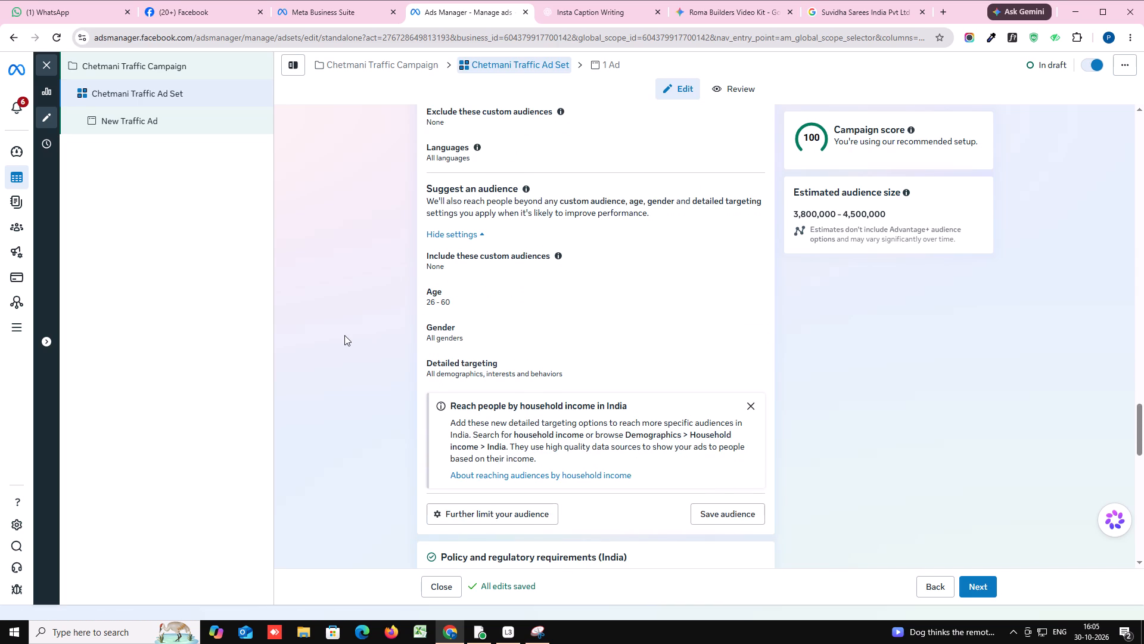
pyautogui.scroll(-9, 344, 335)
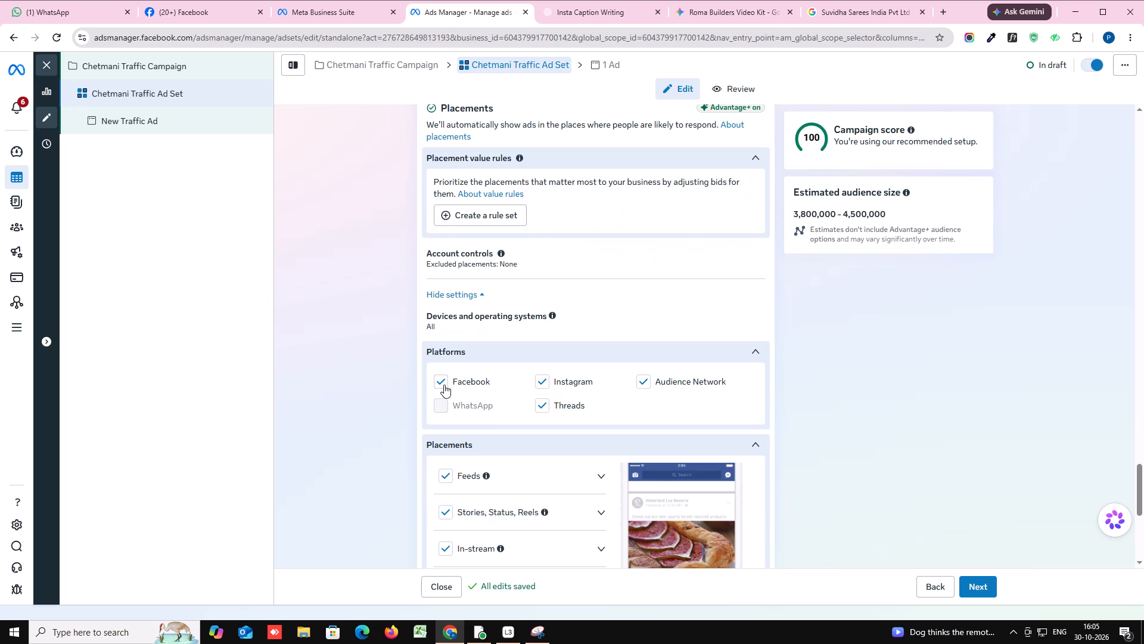
# Expand the Stories, Status, Reels placements and review them, followed by the ad set's audience, budget, message destination and conversion settings.
pyautogui.scroll(-3, 369, 391)
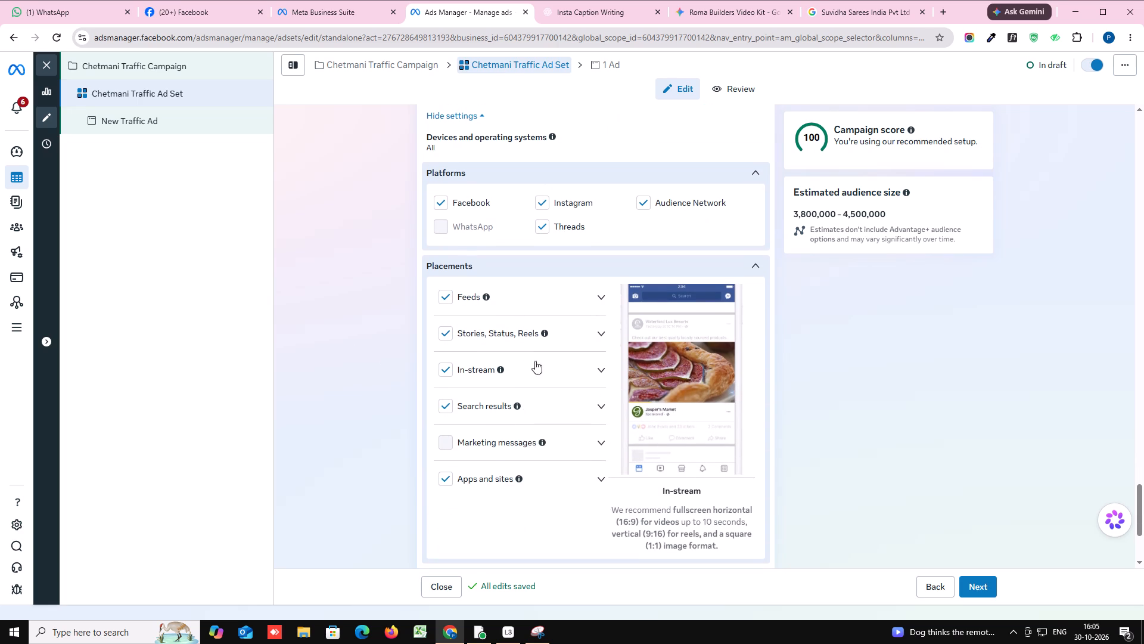
pyautogui.click(605, 332)
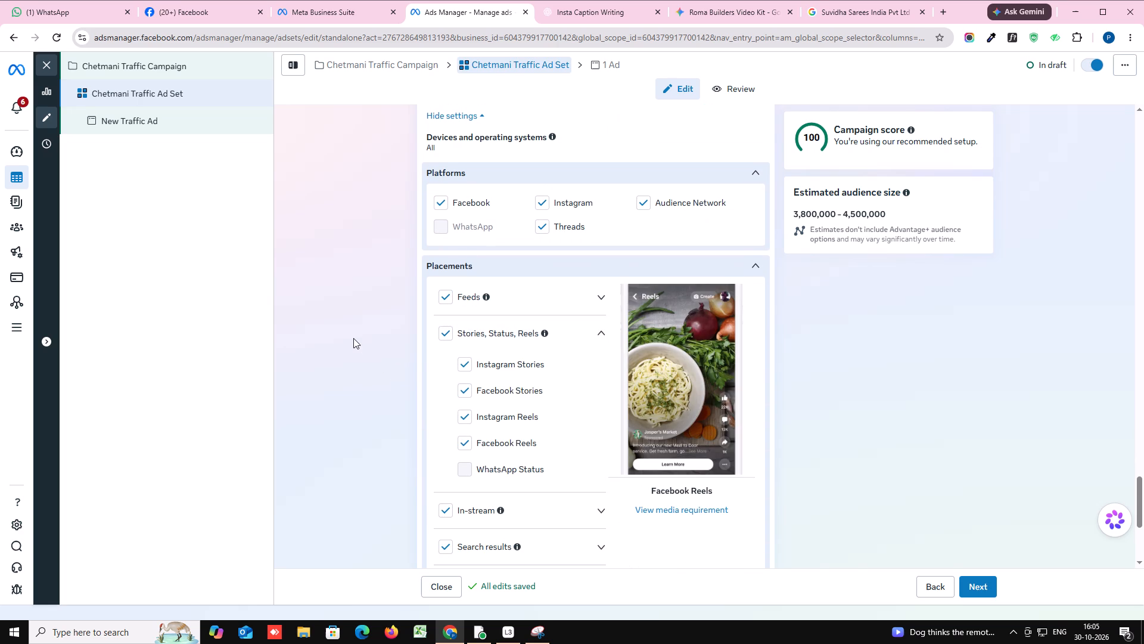
pyautogui.scroll(17, 353, 338)
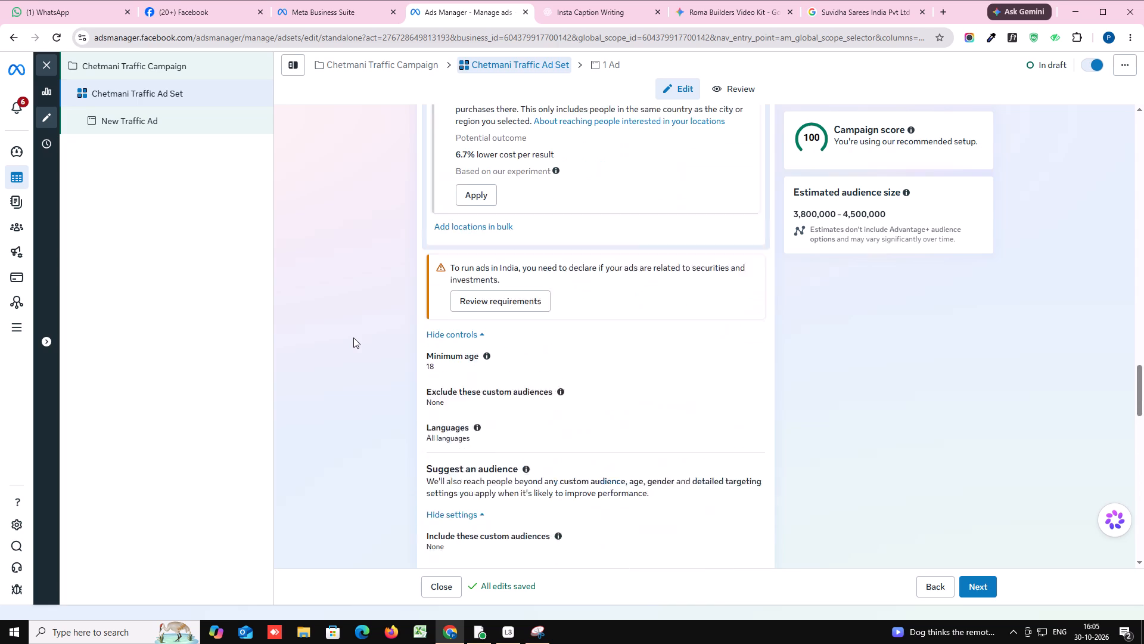
pyautogui.scroll(5, 353, 338)
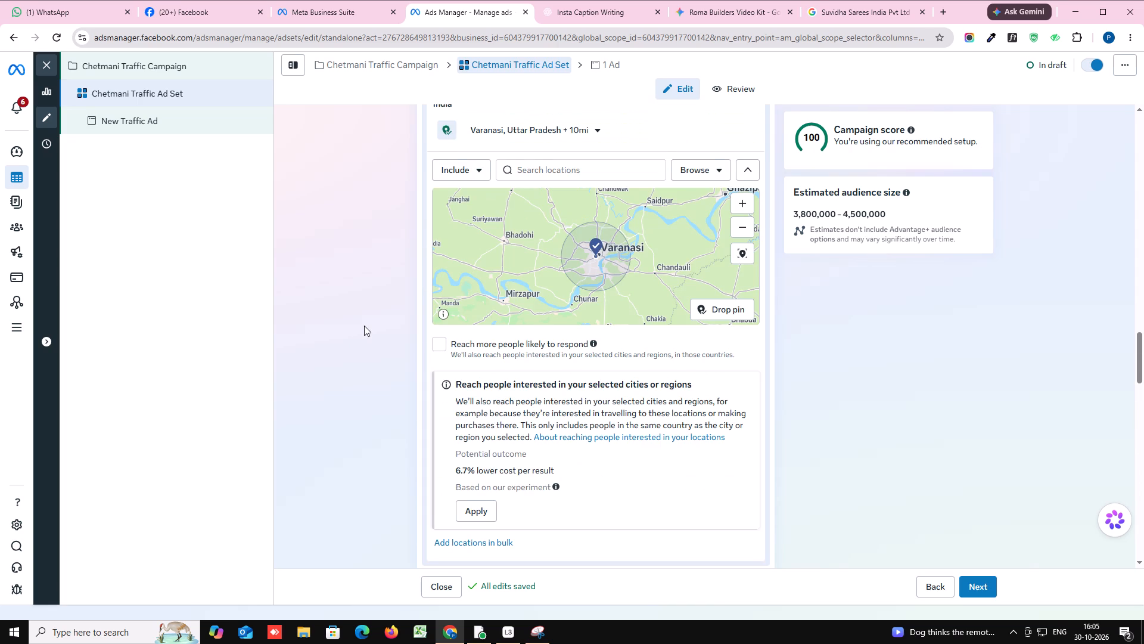
pyautogui.scroll(18, 364, 326)
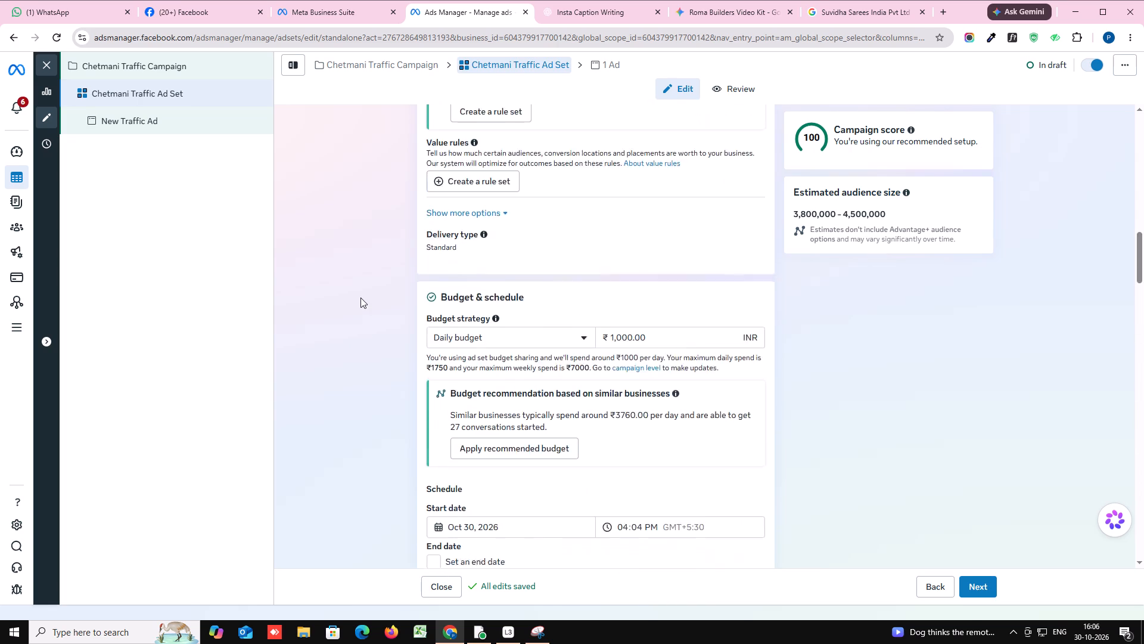
pyautogui.scroll(14, 360, 298)
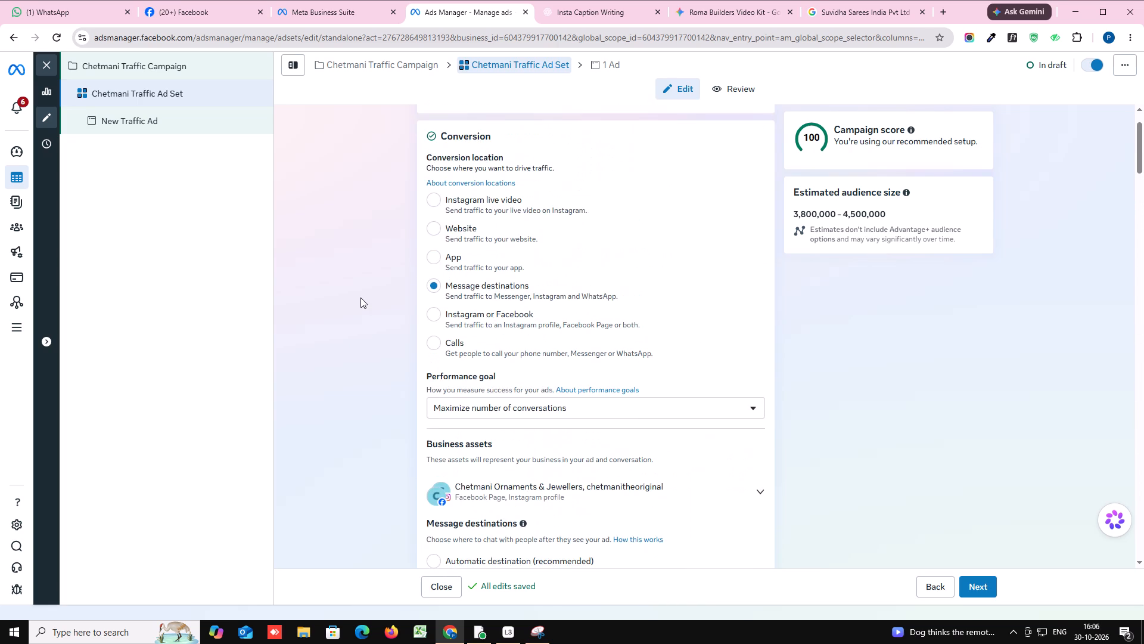
pyautogui.scroll(-4, 360, 298)
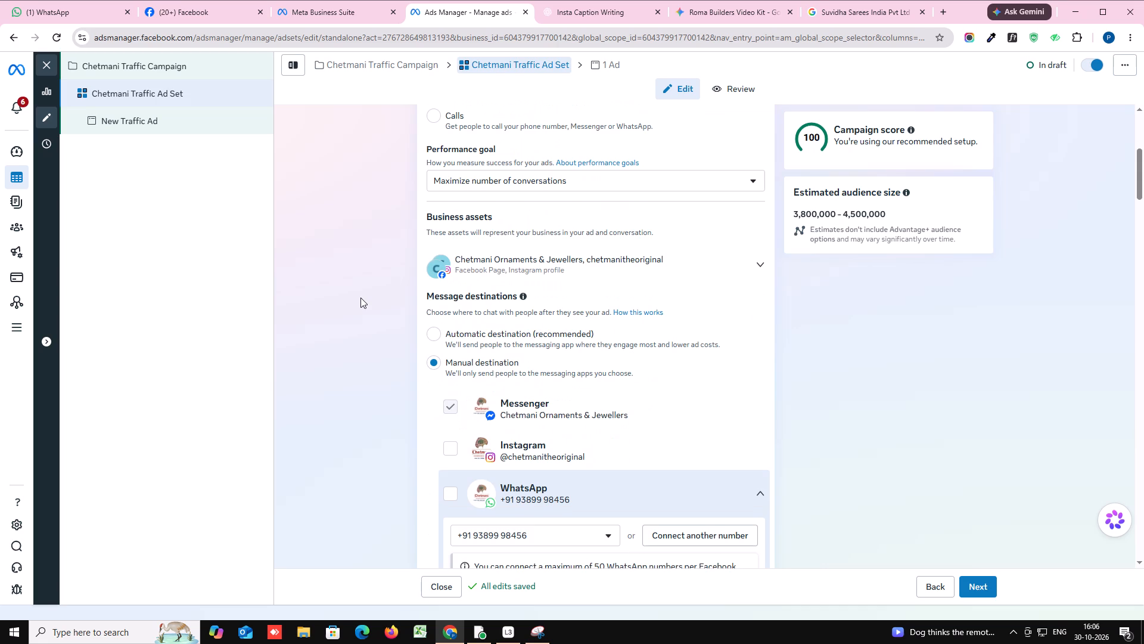
pyautogui.scroll(6, 360, 298)
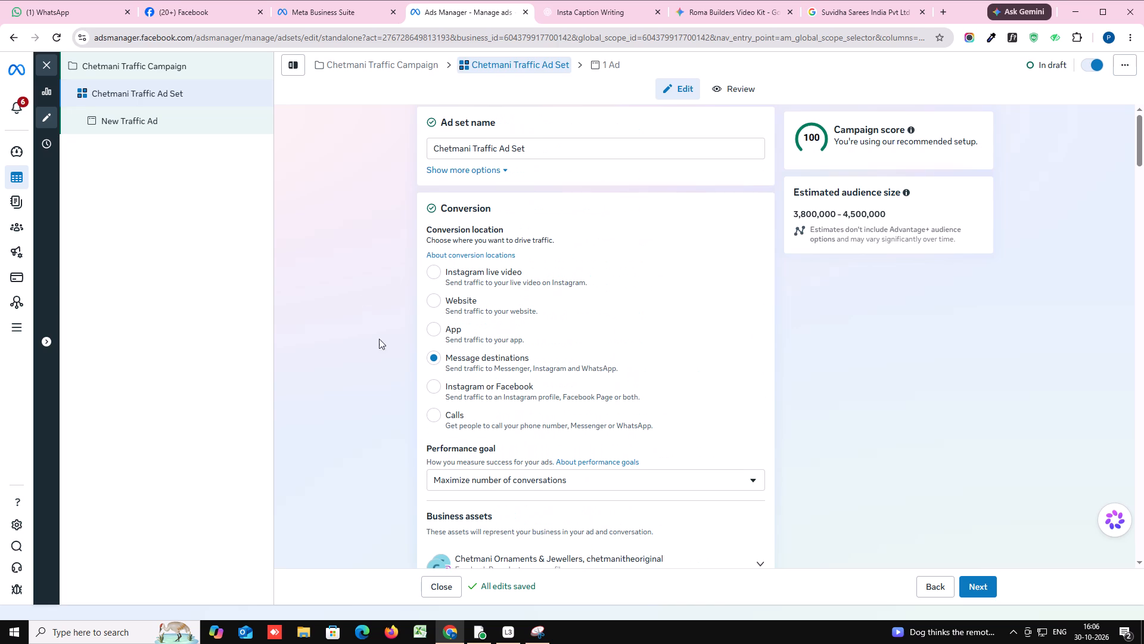
# Close the Chetmani Traffic Ad Set editor and return to the ad sets list.
pyautogui.click(444, 594)
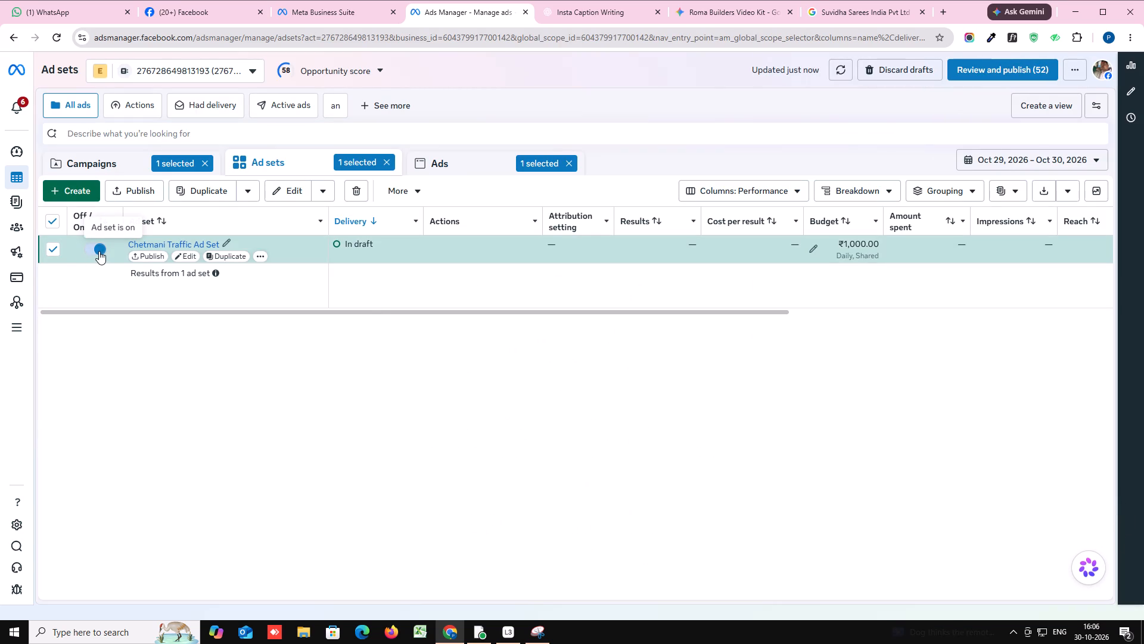
# Turn off the Chetmani Traffic Ad Set, its New Traffic Ad and the Chetmani Traffic Campaign, and clear their selections.
pyautogui.click(99, 251)
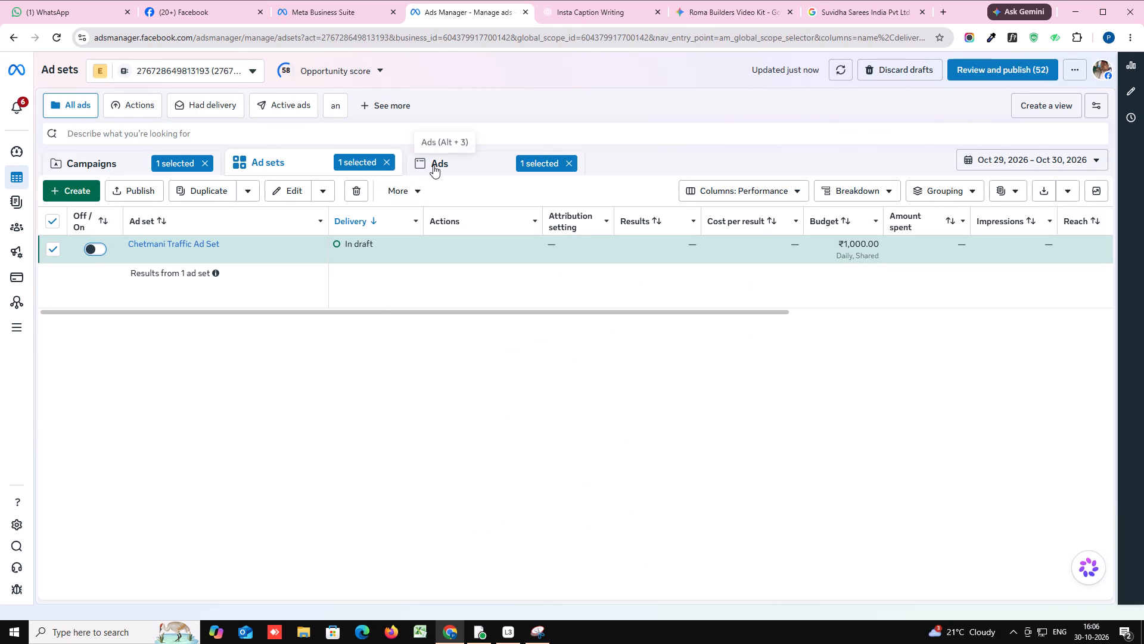
pyautogui.click(433, 165)
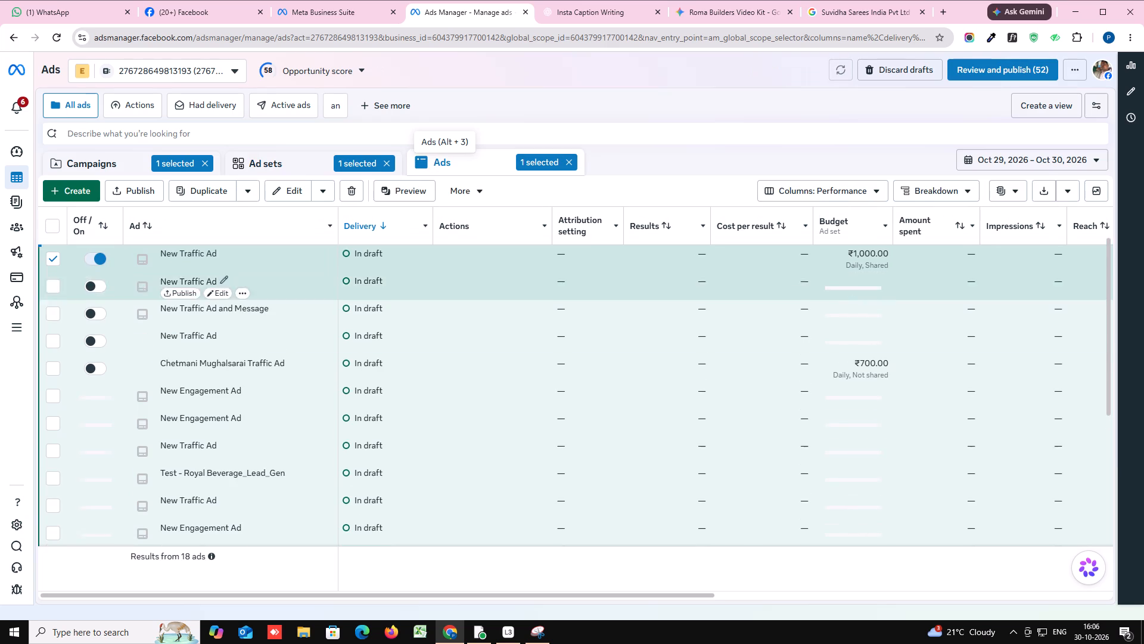
pyautogui.click(97, 259)
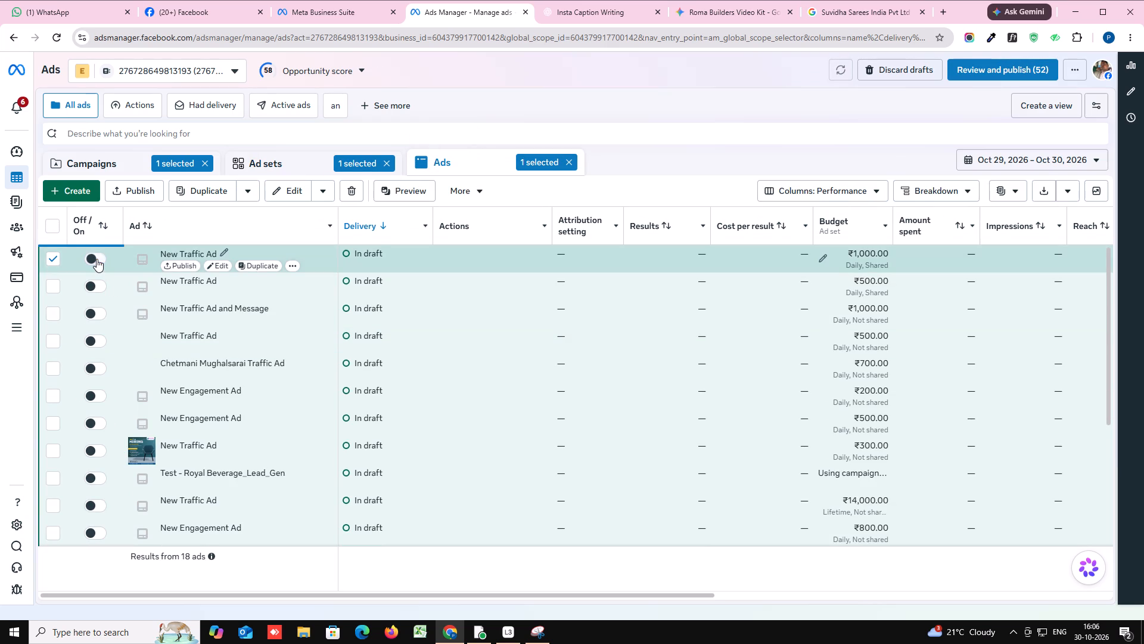
pyautogui.click(303, 165)
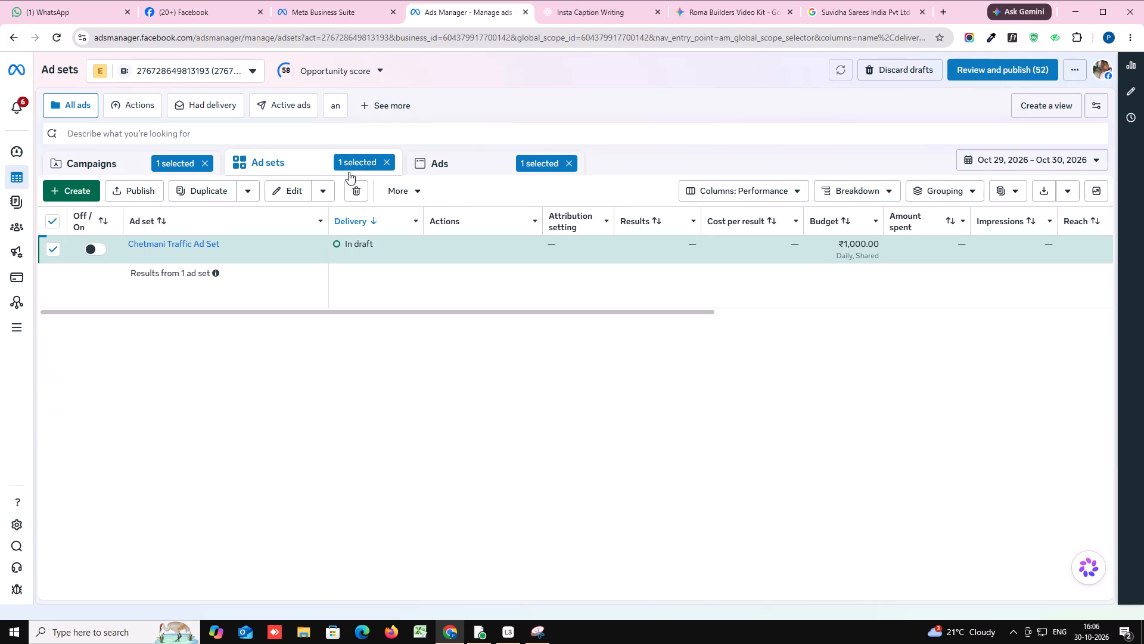
pyautogui.click(565, 165)
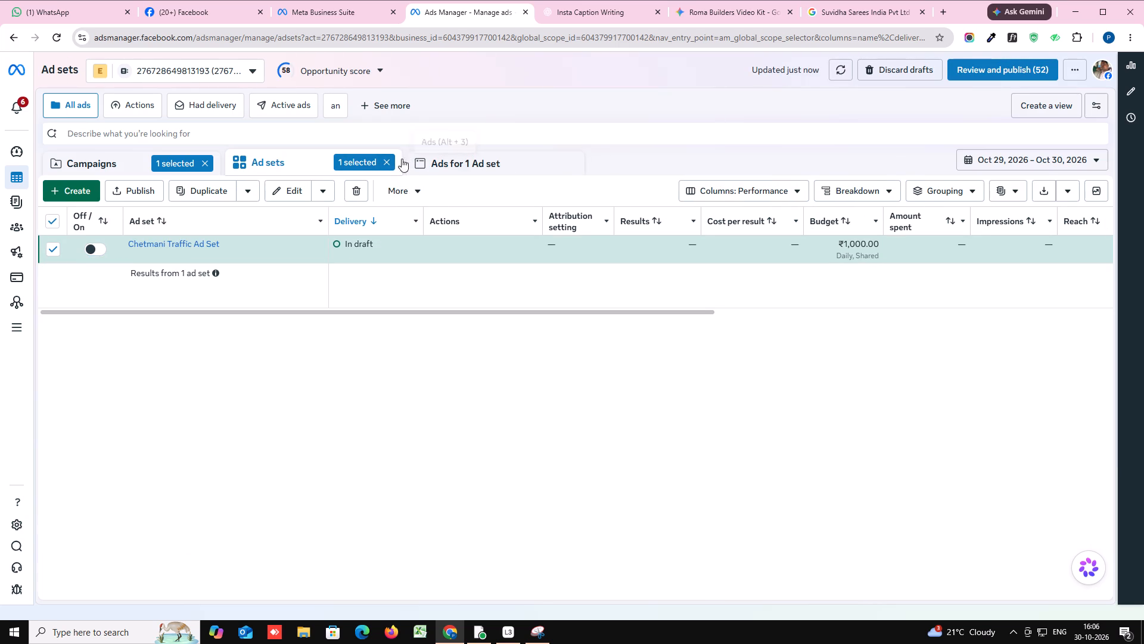
pyautogui.click(385, 164)
pyautogui.click(123, 160)
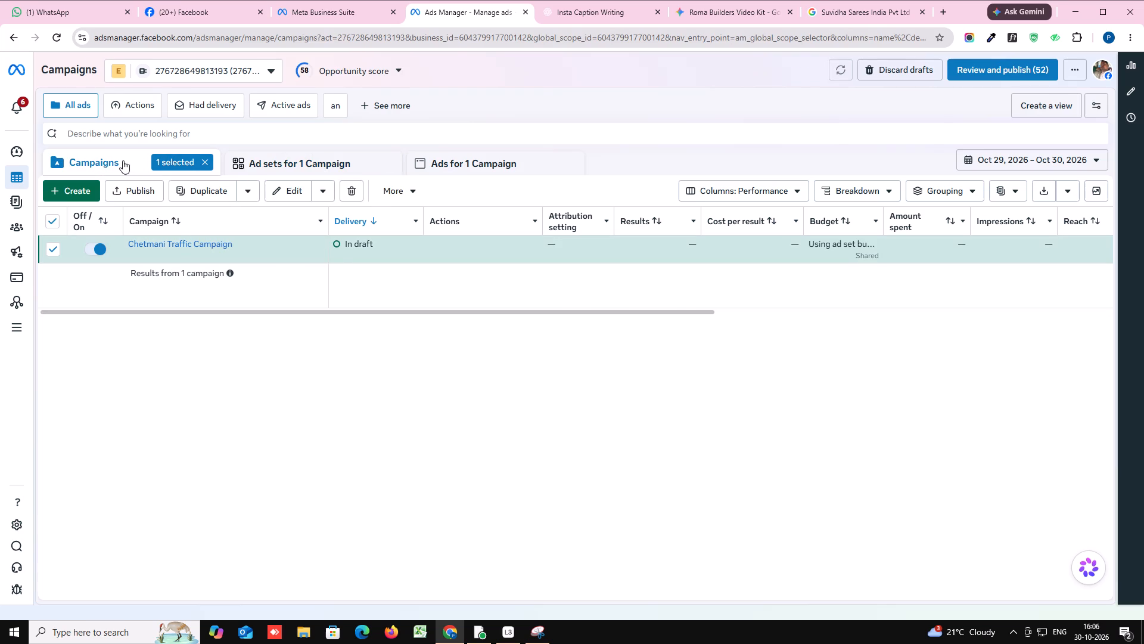
pyautogui.click(99, 247)
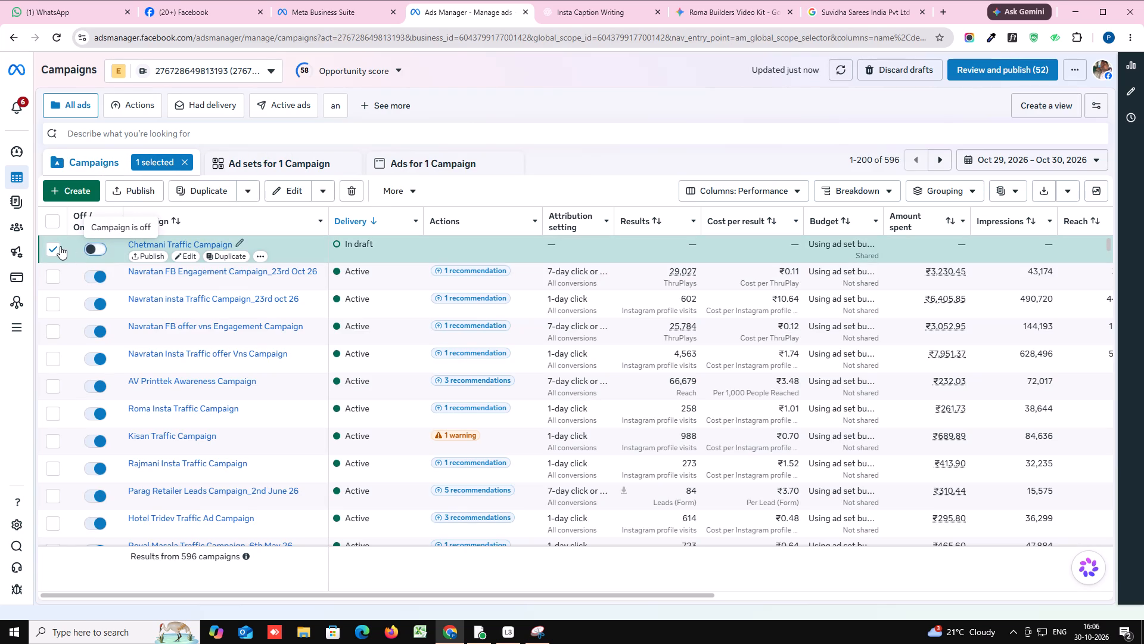
pyautogui.click(55, 245)
# Create a new campaign with the Engagement objective, using the manual engagement campaign setup.
pyautogui.click(85, 190)
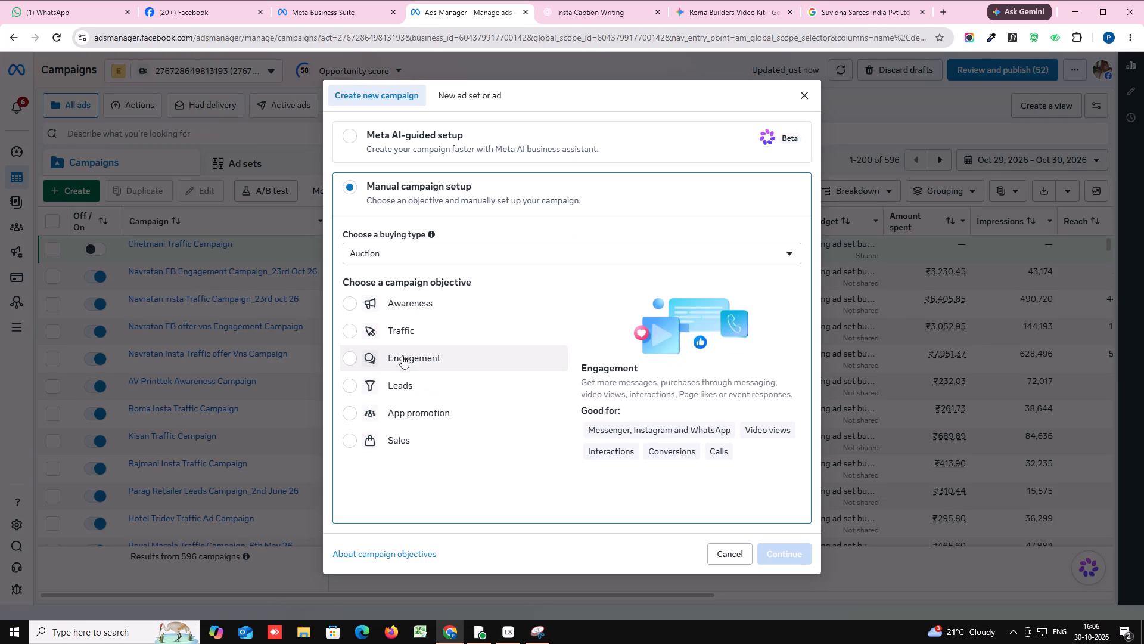
pyautogui.click(393, 363)
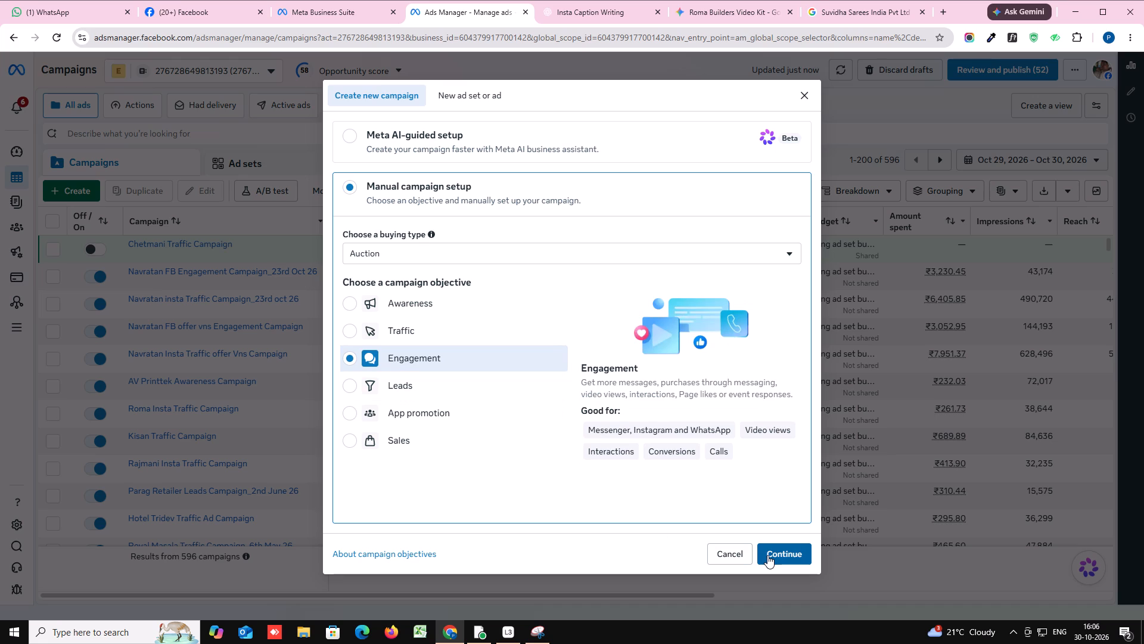
pyautogui.click(767, 555)
pyautogui.click(448, 364)
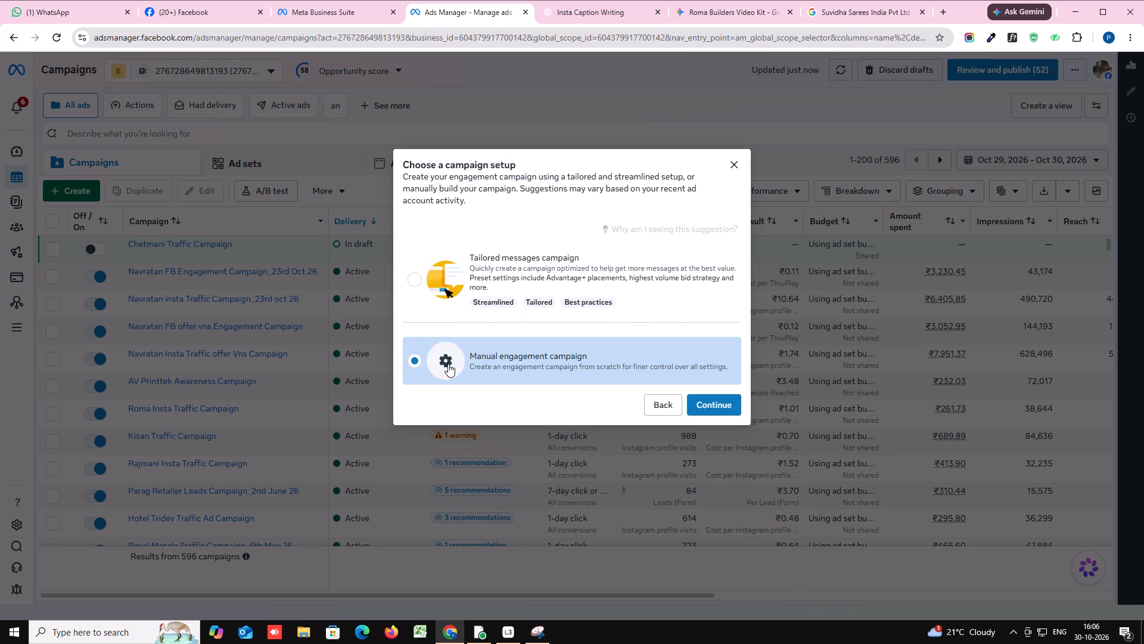
pyautogui.click(711, 411)
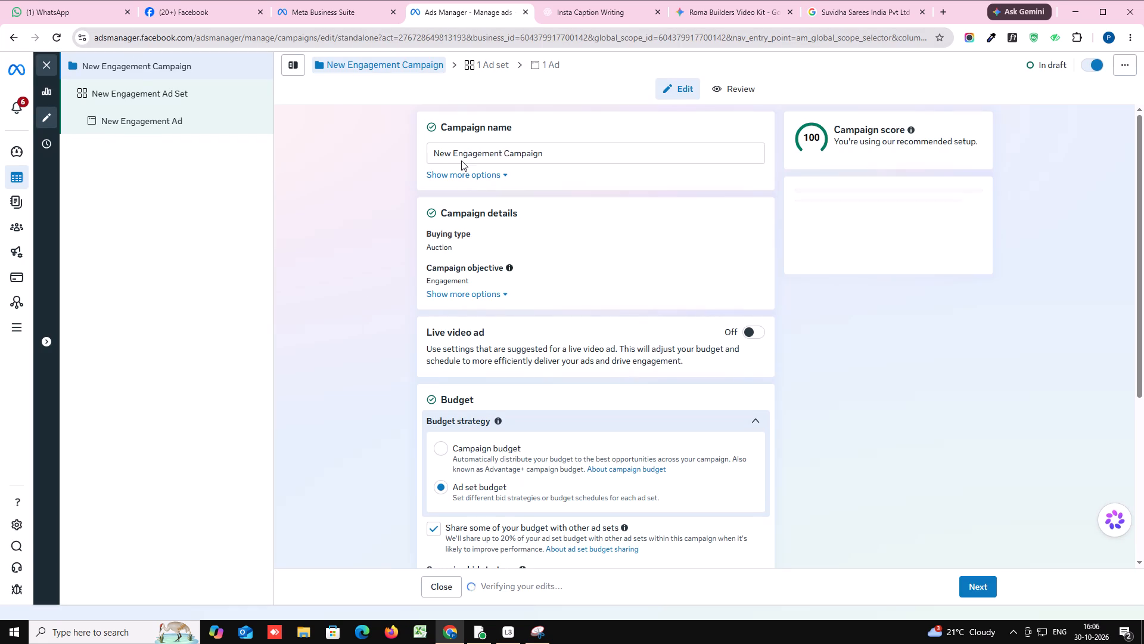
# Rename the campaign as Chetmani Engagement Campaign.
pyautogui.moveTo(451, 155); pyautogui.dragTo(430, 162)
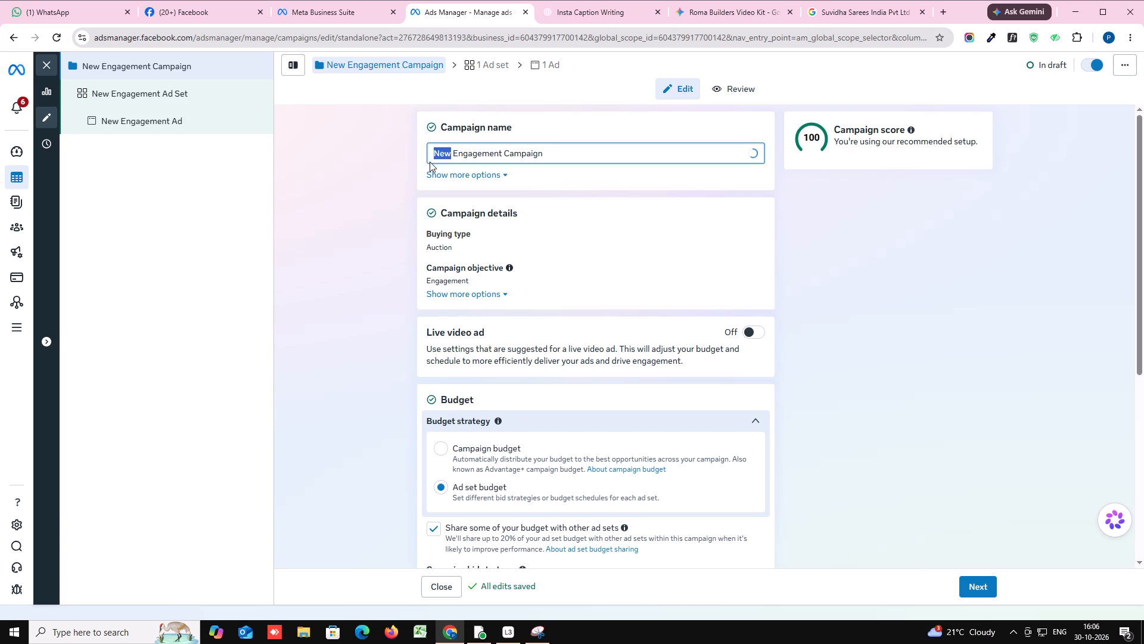
pyautogui.hotkey('shift', 'c')
pyautogui.write('hetmani')
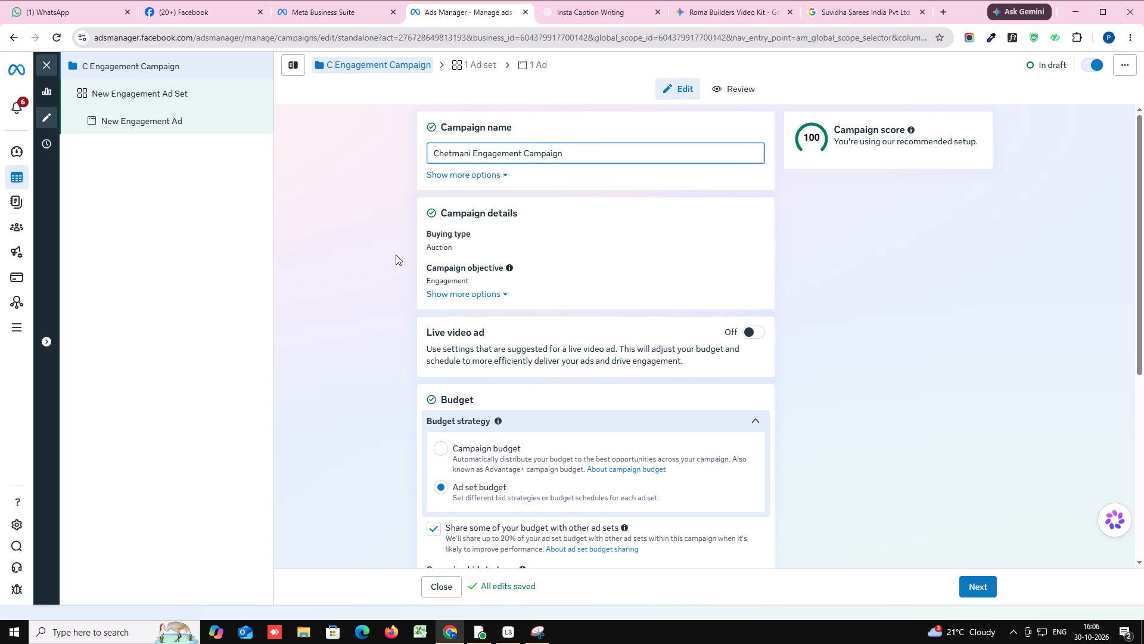
# Turn off sharing some of the budget with other ad sets and continue to the ad set settings.
pyautogui.scroll(-3, 395, 255)
pyautogui.click(431, 343)
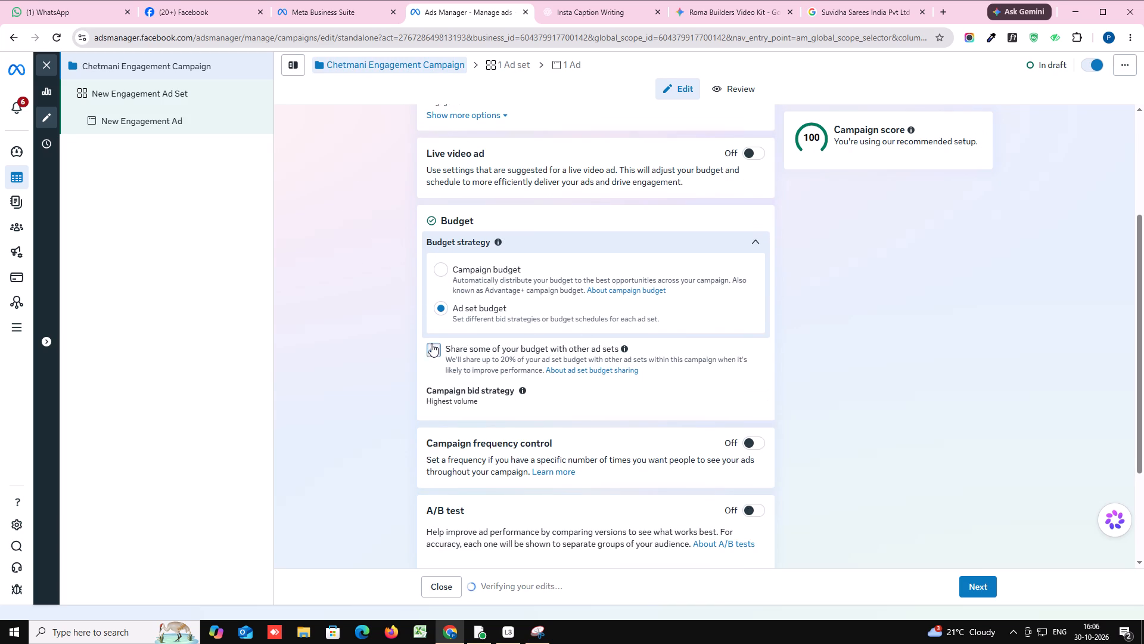
pyautogui.scroll(-4, 331, 317)
pyautogui.click(964, 580)
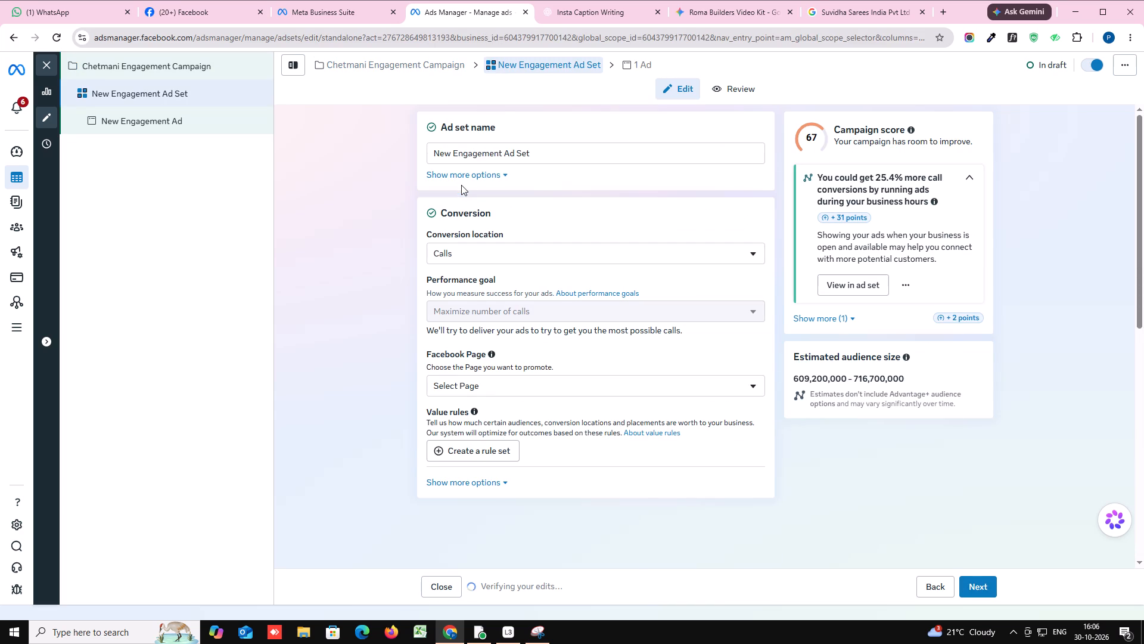
# Rename the ad set as Chetmani Engagement Ad Set.
pyautogui.moveTo(452, 153); pyautogui.dragTo(430, 156)
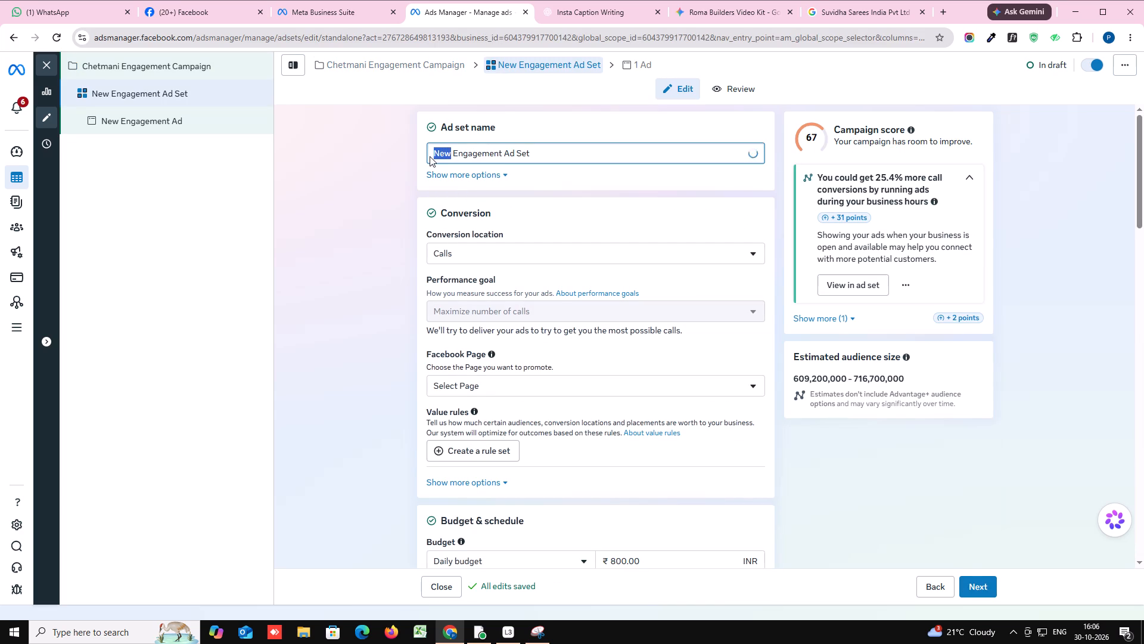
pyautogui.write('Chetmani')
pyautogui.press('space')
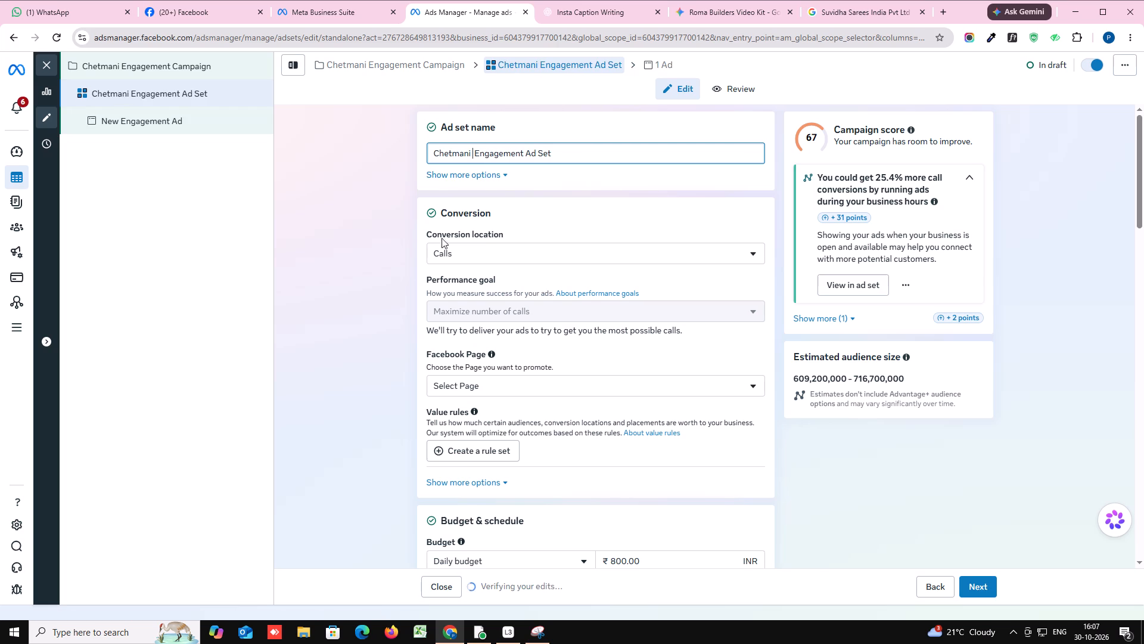
# Set the ad set's conversion location to On your ad.
pyautogui.click(478, 252)
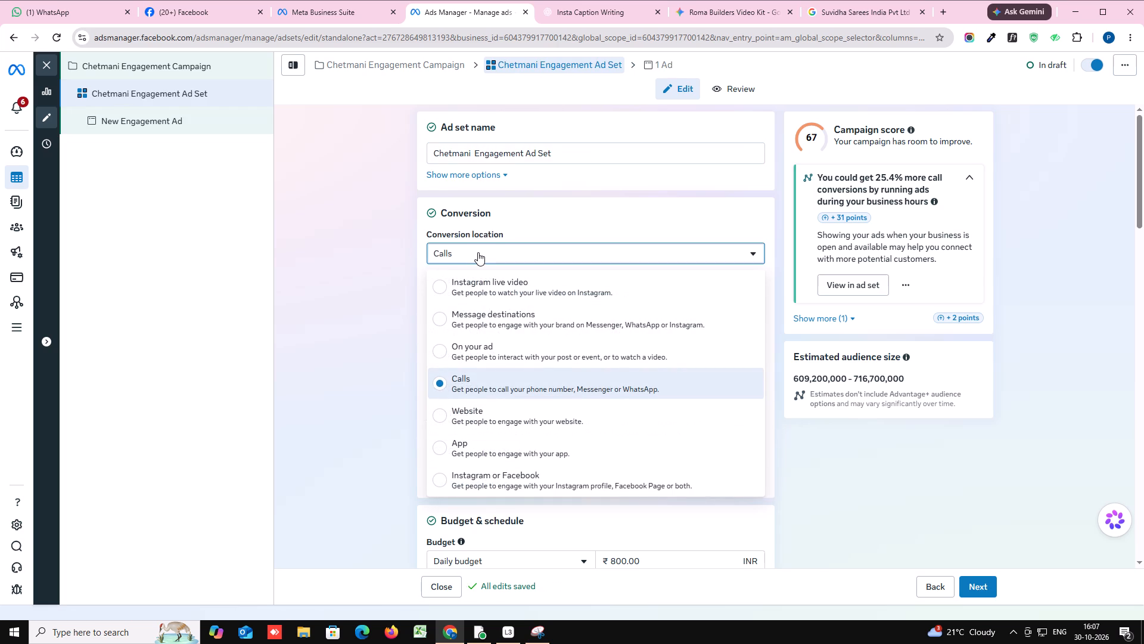
pyautogui.click(487, 348)
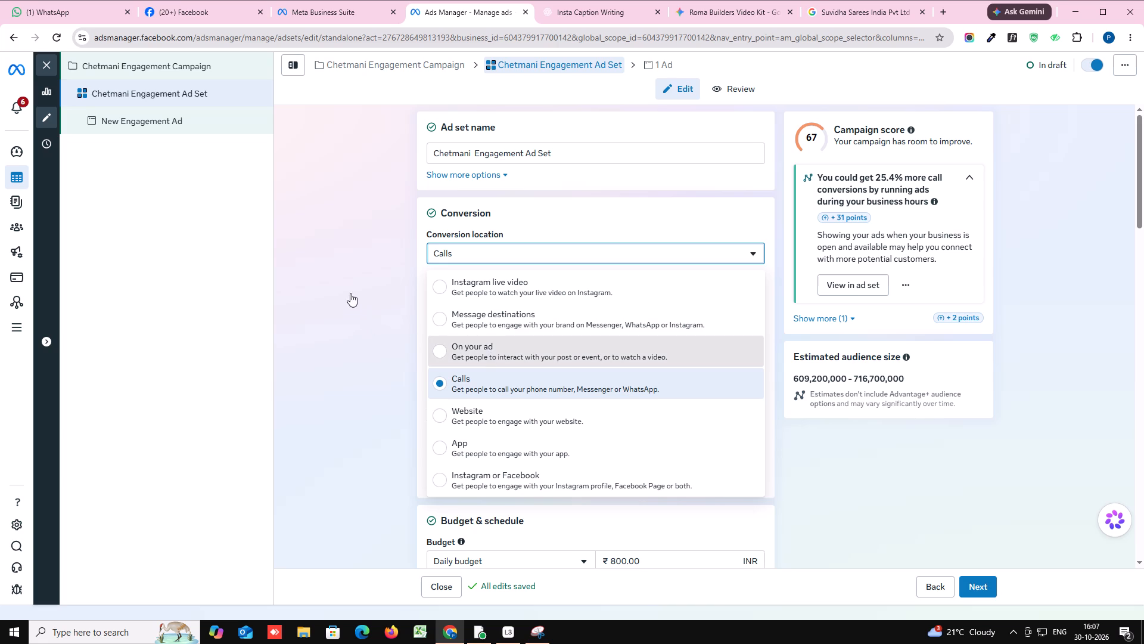
pyautogui.scroll(-3, 350, 293)
pyautogui.click(477, 197)
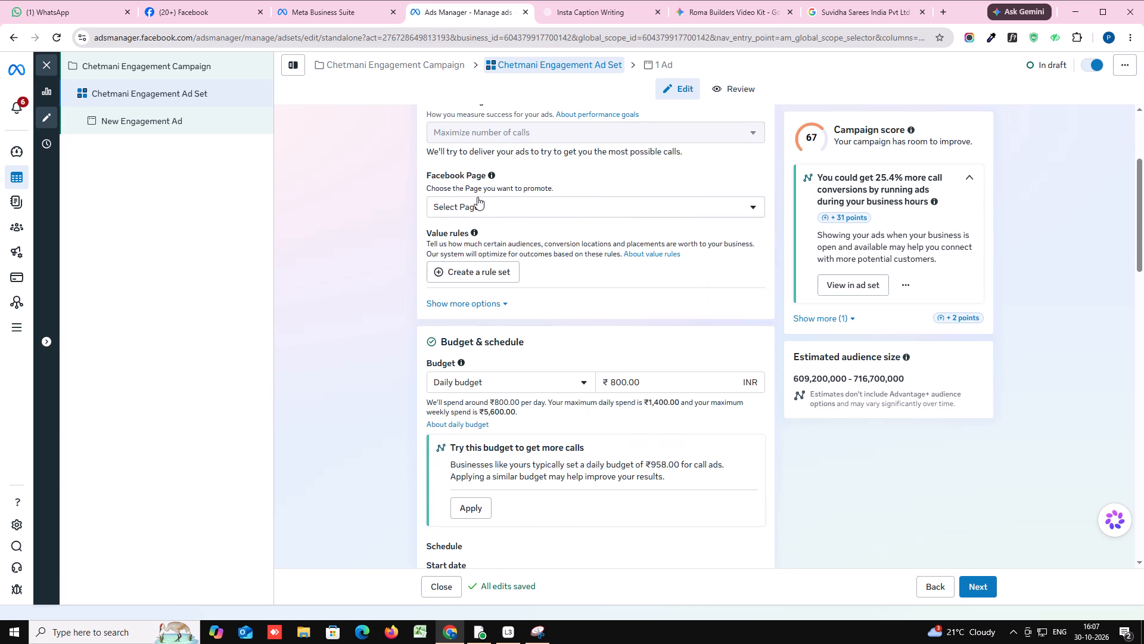
pyautogui.scroll(2, 465, 202)
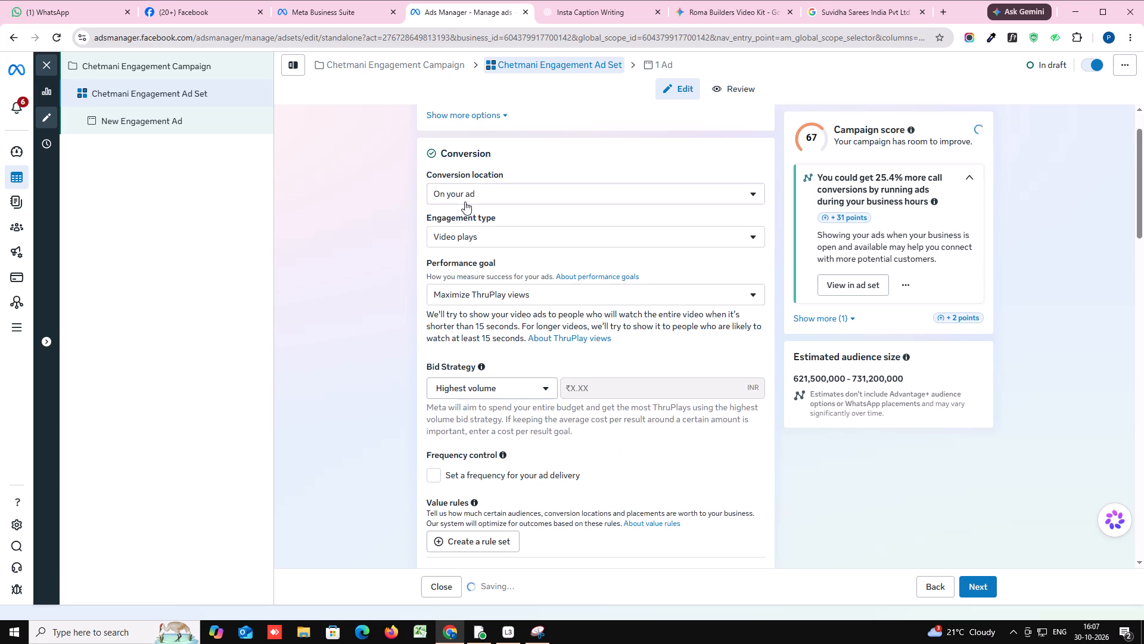
# Review the ad set's conversion settings, including the engagement type and the available performance goal options.
pyautogui.scroll(-4, 465, 203)
pyautogui.scroll(4, 475, 241)
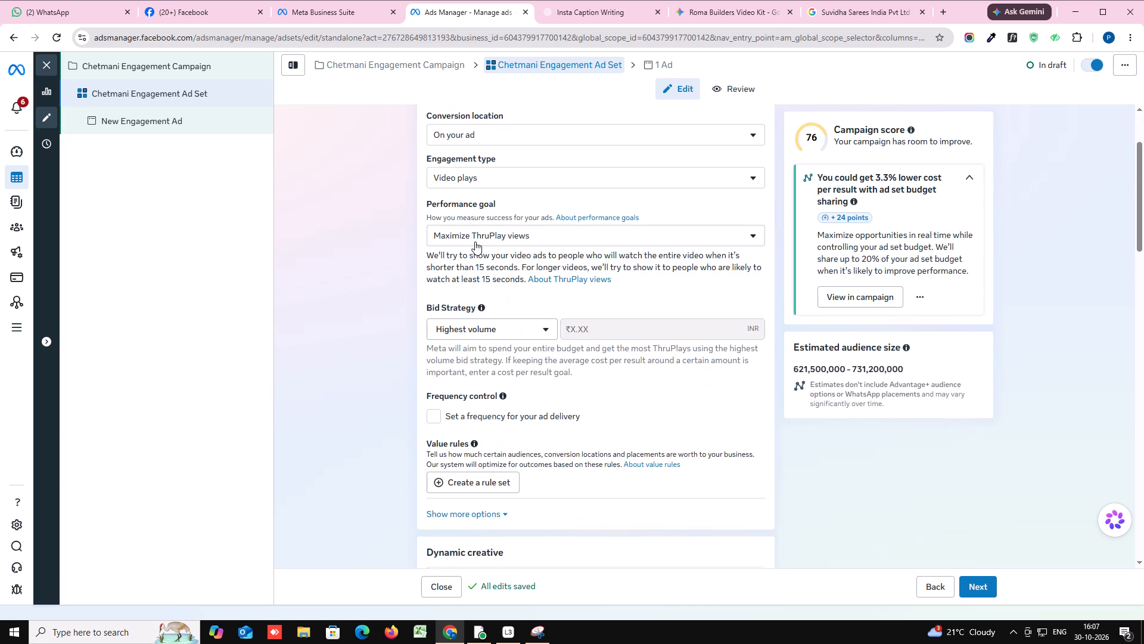
pyautogui.scroll(1, 475, 241)
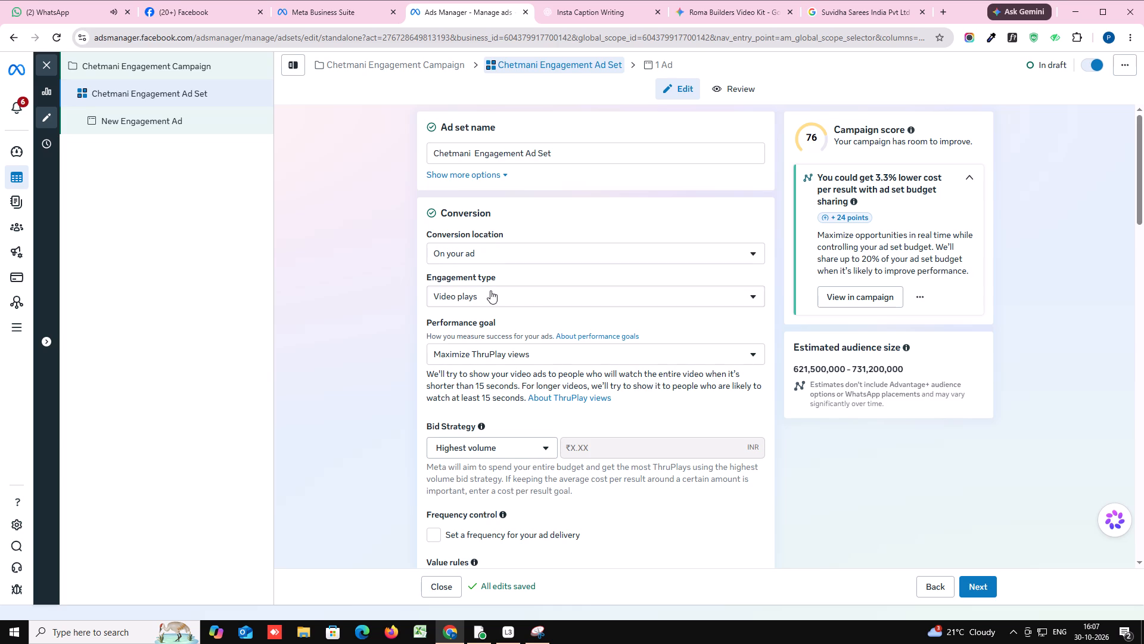
pyautogui.scroll(2, 490, 290)
# Check the performance goal choices and set the Chetmani Engagement Ad Set's daily budget to ₹1,000.
pyautogui.scroll(-1, 390, 305)
pyautogui.click(479, 290)
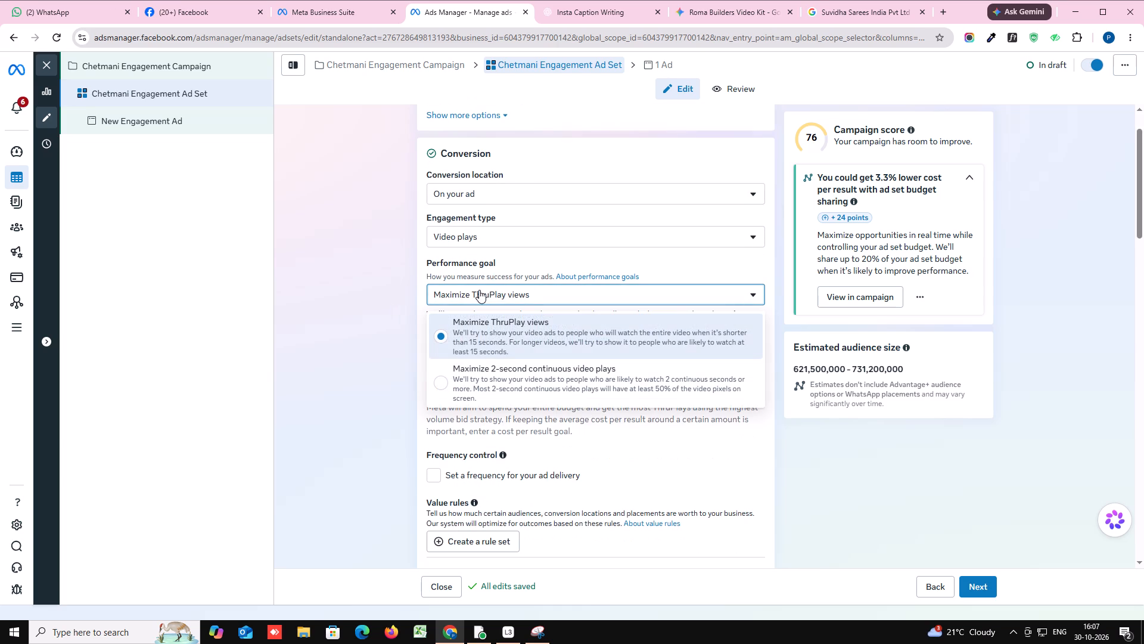
pyautogui.click(393, 289)
pyautogui.scroll(-4, 393, 289)
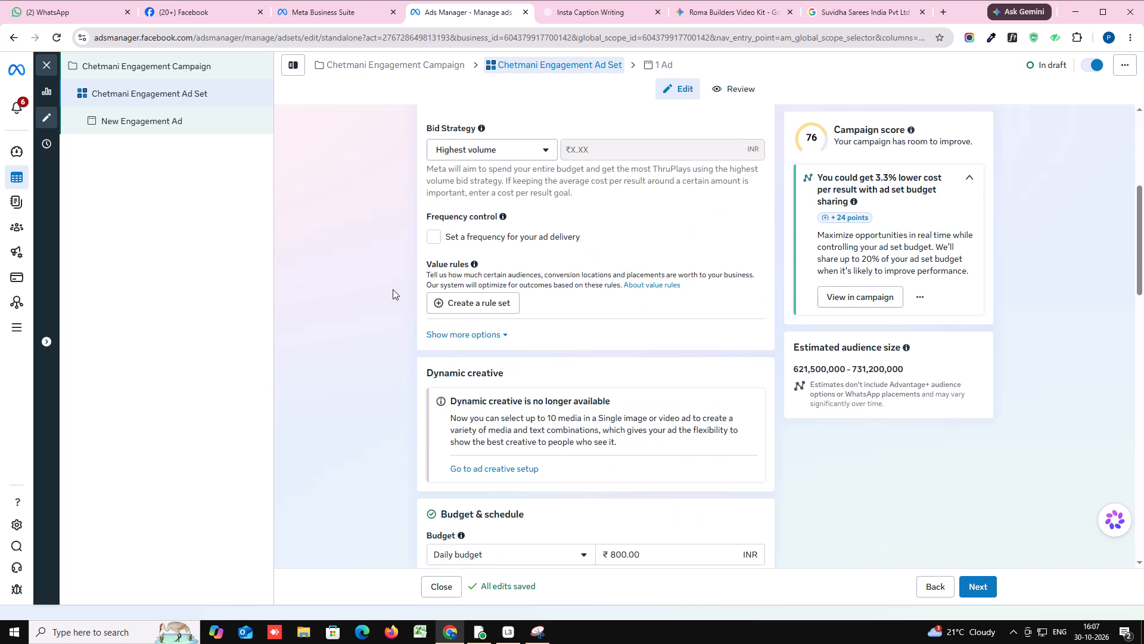
pyautogui.scroll(-3, 393, 289)
pyautogui.moveTo(643, 374); pyautogui.dragTo(621, 382)
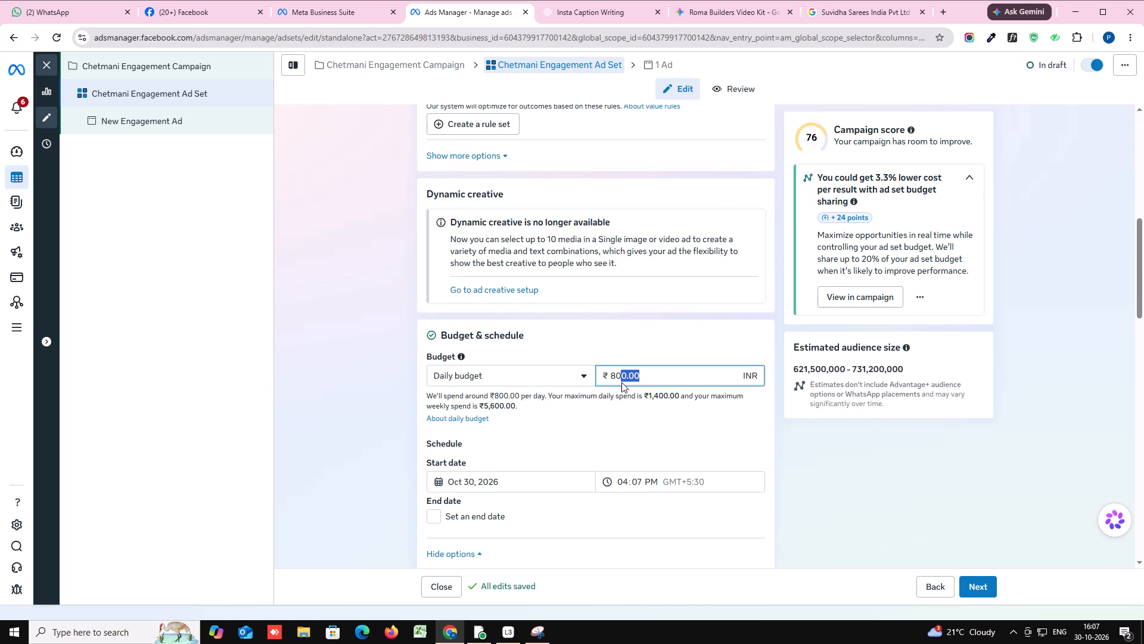
pyautogui.moveTo(621, 382); pyautogui.dragTo(612, 382)
pyautogui.moveTo(612, 382); pyautogui.dragTo(608, 380)
pyautogui.write('1000')
pyautogui.click(374, 264)
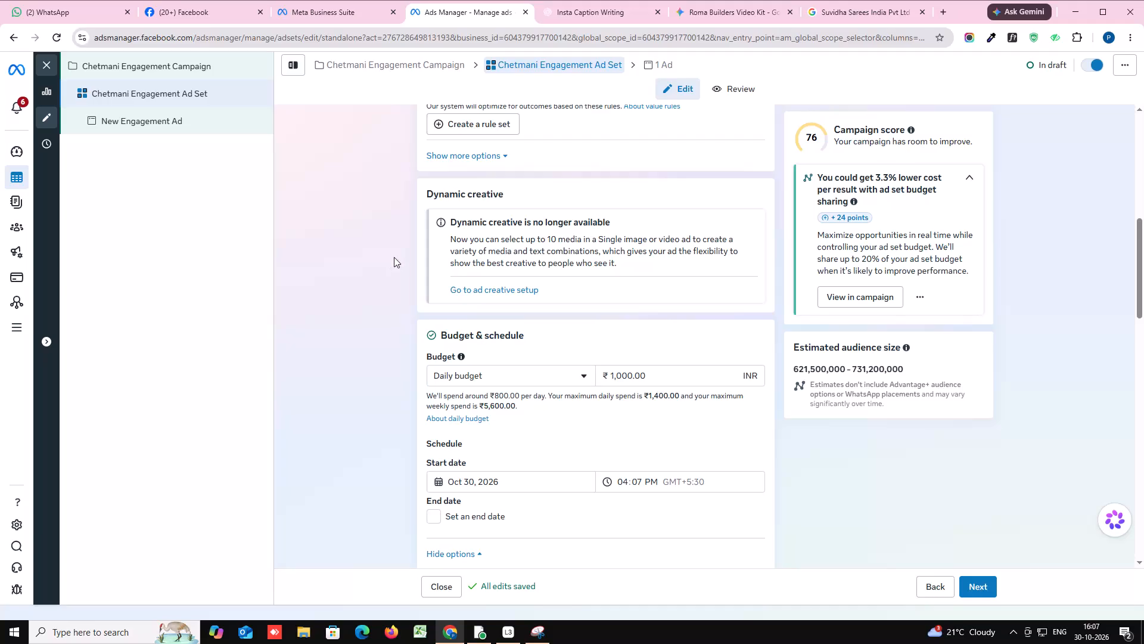
# Open the audience locations of the ad set for editing and search for Varanasi to include.
pyautogui.scroll(-7, 394, 257)
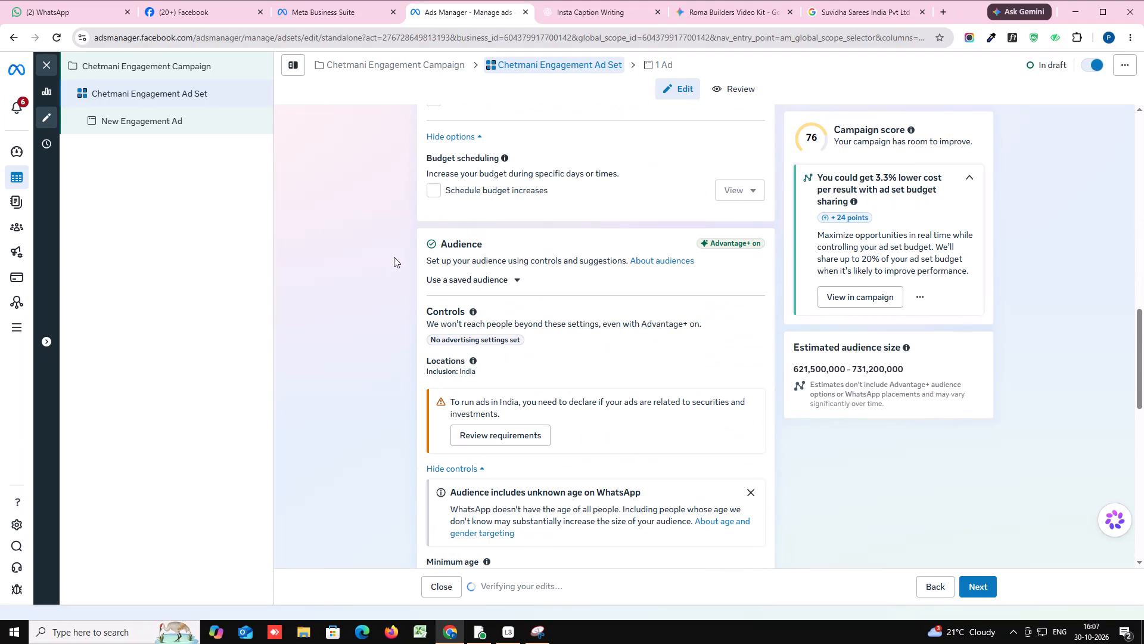
pyautogui.click(754, 363)
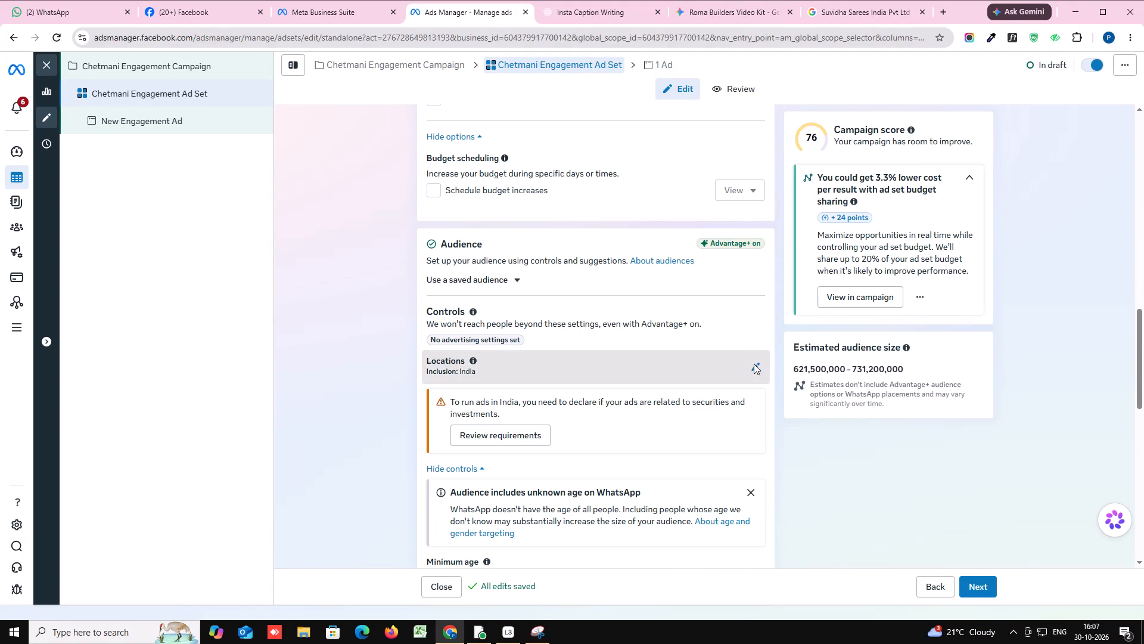
pyautogui.click(537, 454)
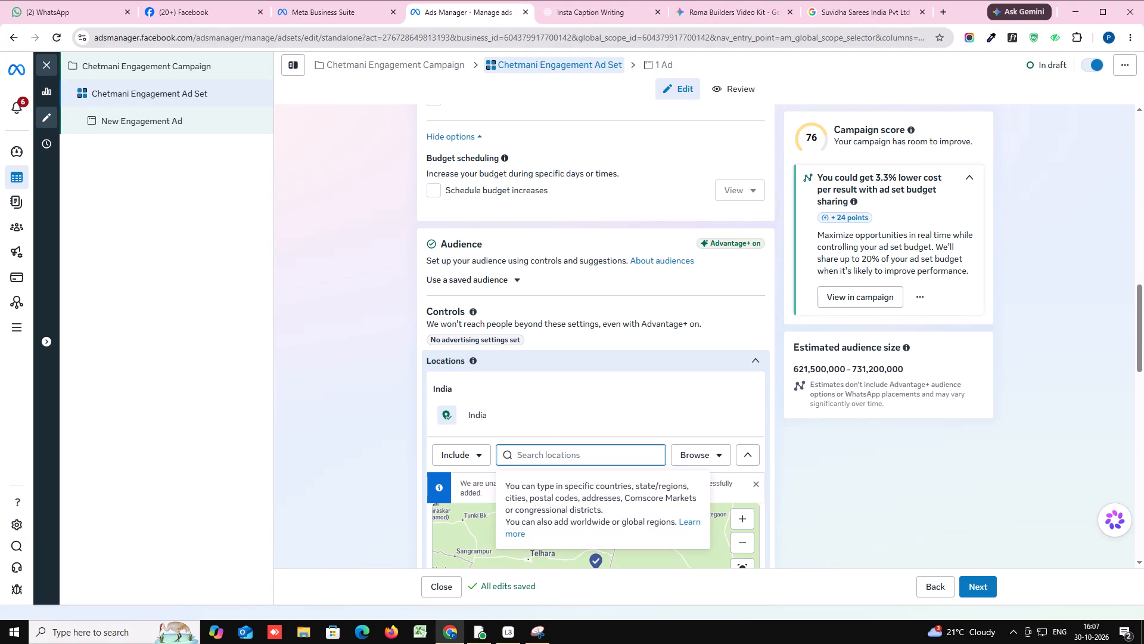
pyautogui.write('varanasi')
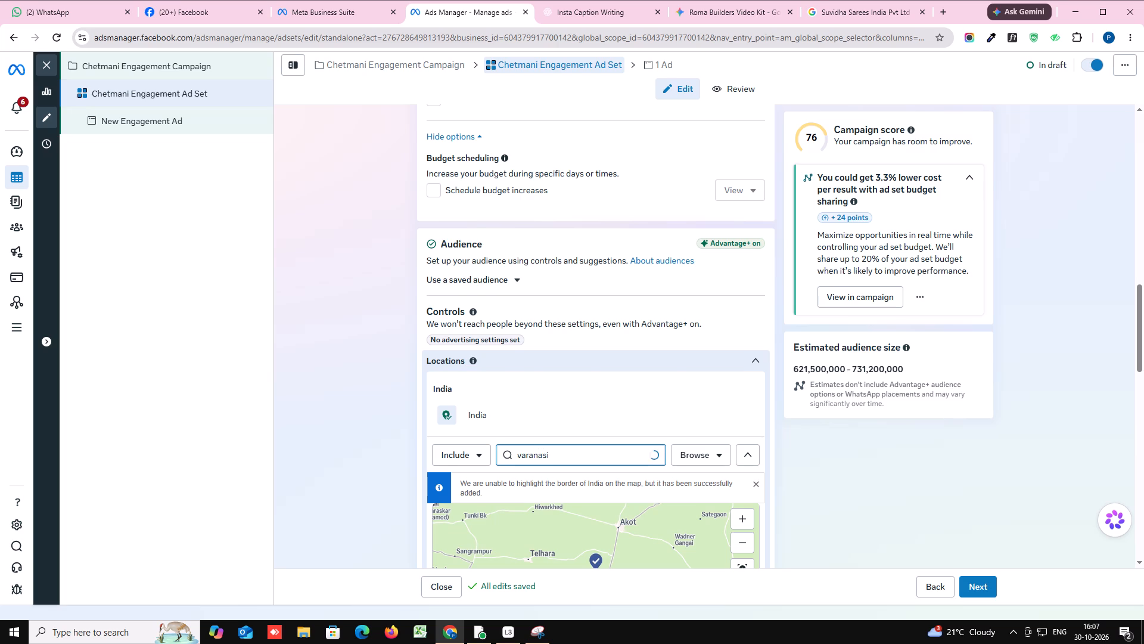
# Include Varanasi, Uttar Pradesh as the ad set's location with a cities-within-radius distance of 10 mi.
pyautogui.click(583, 175)
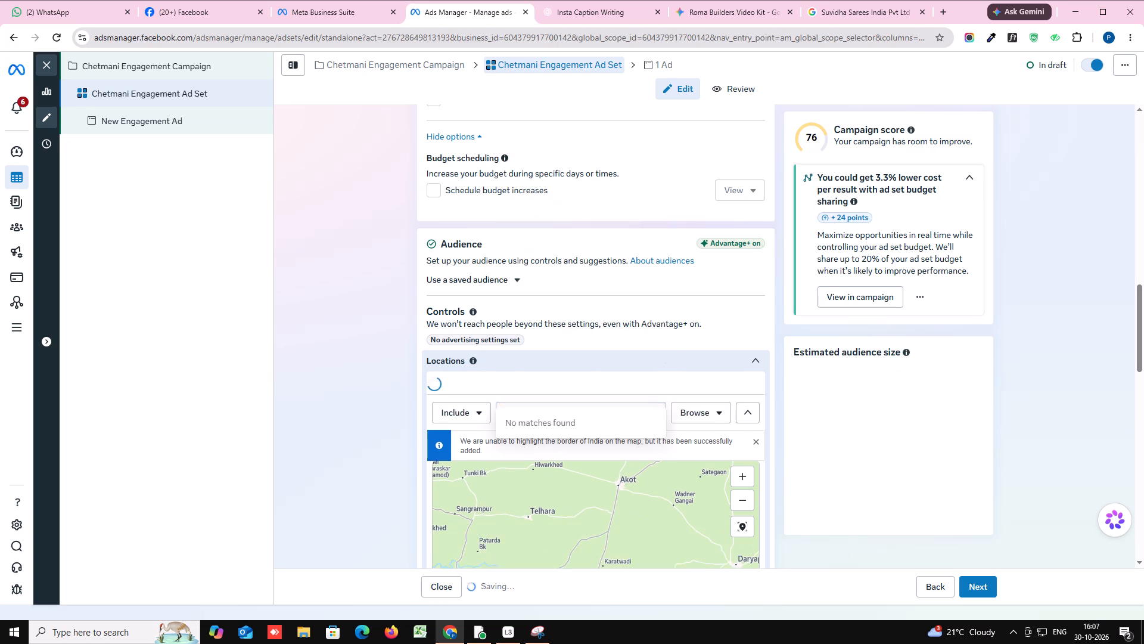
pyautogui.click(592, 412)
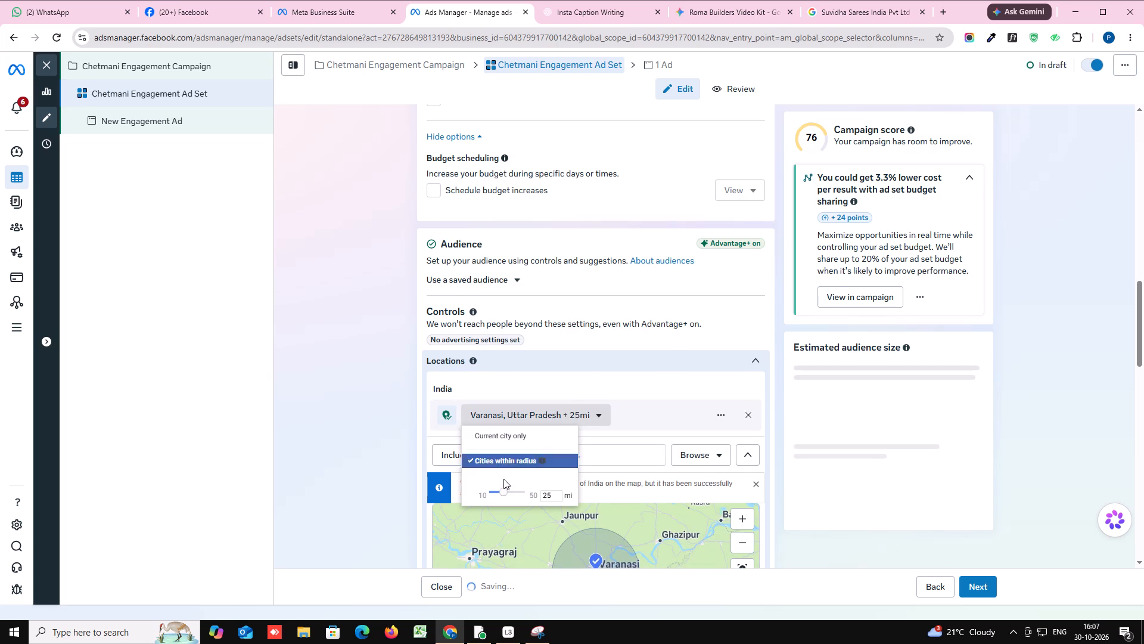
pyautogui.moveTo(501, 493); pyautogui.dragTo(487, 499)
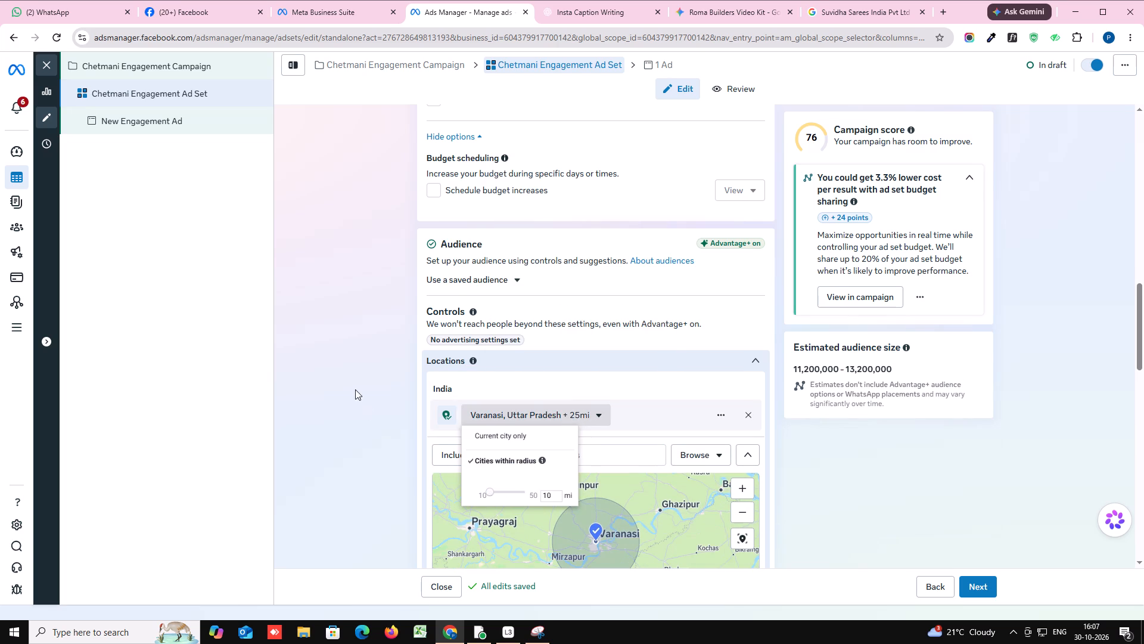
pyautogui.click(355, 382)
# Turn off reaching more people likely to respond for the Varanasi location.
pyautogui.scroll(-1, 356, 359)
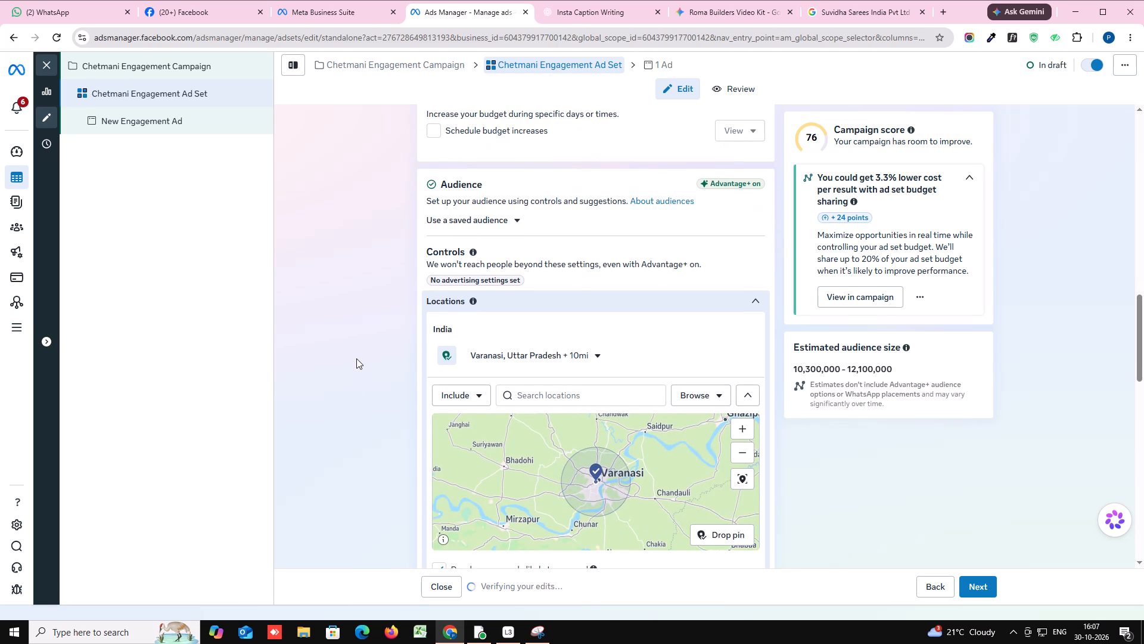
pyautogui.scroll(-5, 356, 358)
pyautogui.click(439, 272)
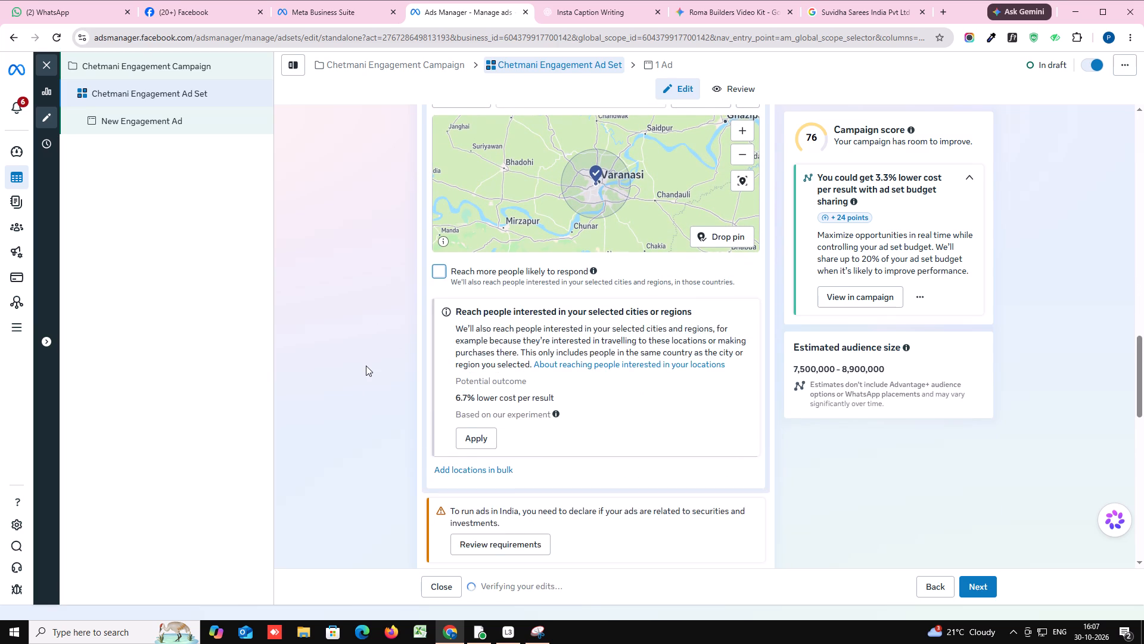
# Show the suggested audience settings and set the lower age limit to 25.
pyautogui.scroll(-6, 366, 366)
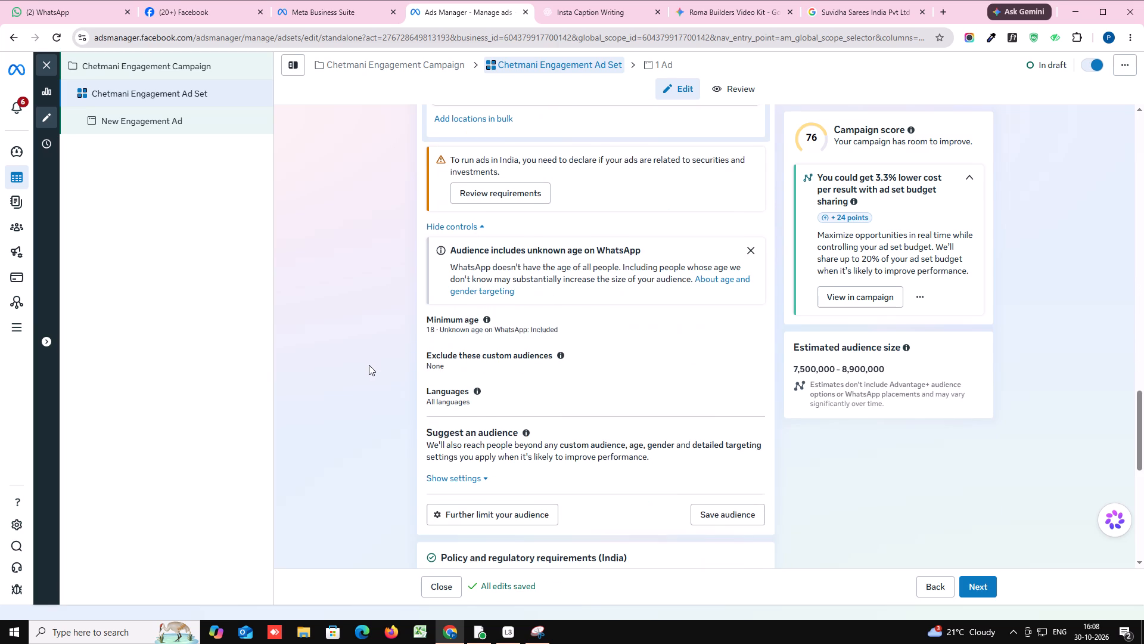
pyautogui.click(474, 474)
pyautogui.scroll(-2, 365, 388)
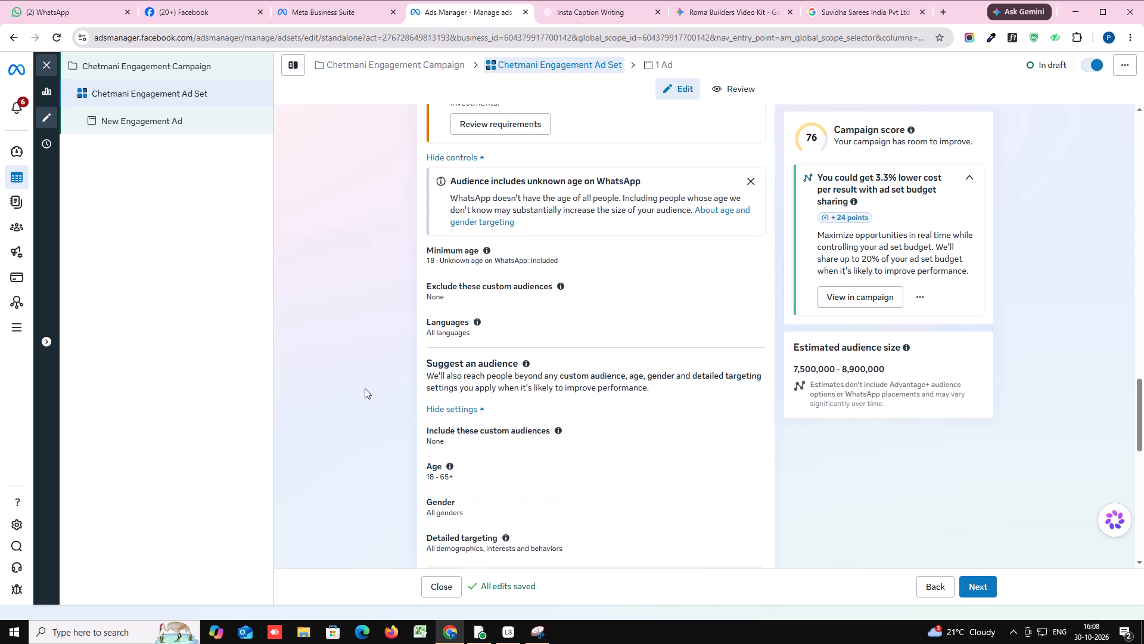
pyautogui.scroll(-1, 365, 388)
pyautogui.click(751, 355)
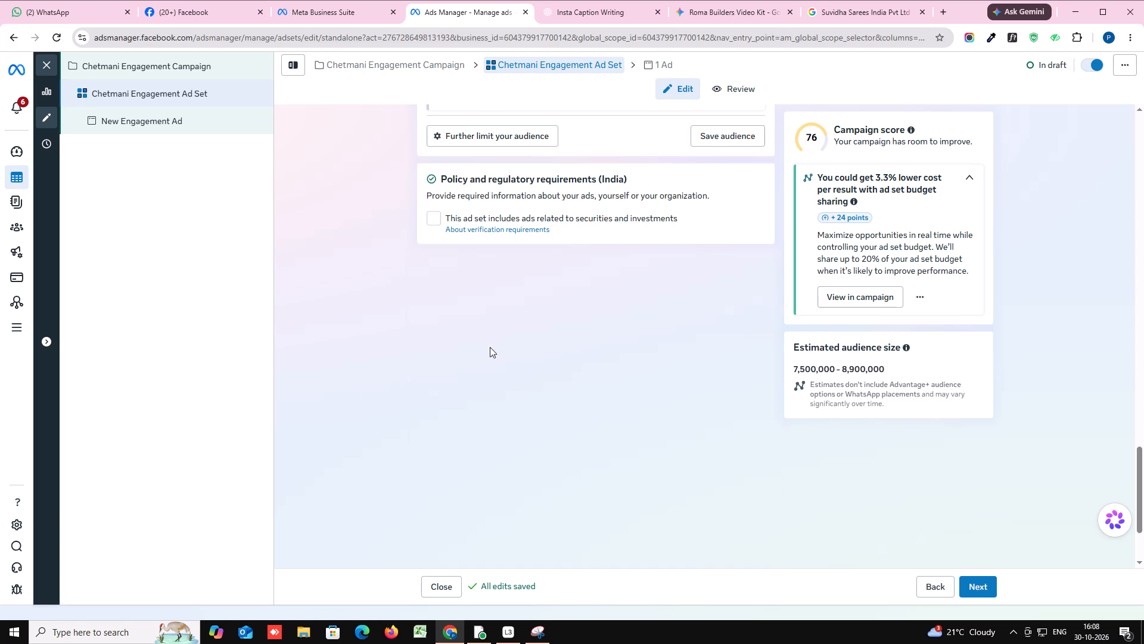
pyautogui.scroll(4, 452, 316)
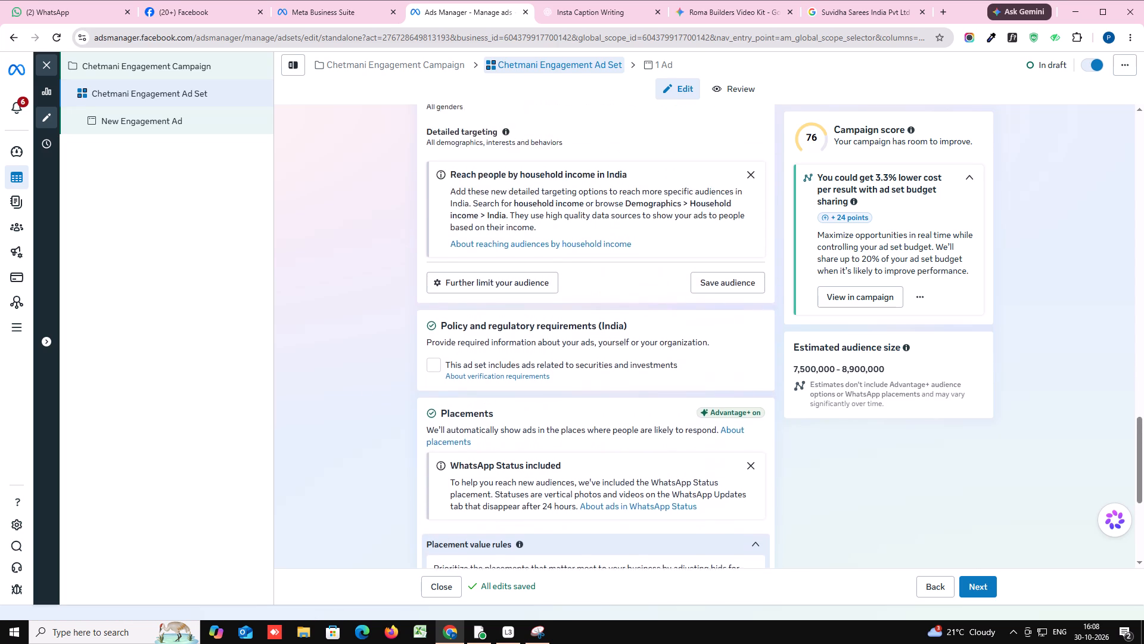
pyautogui.scroll(-1, 387, 266)
pyautogui.scroll(2, 387, 266)
pyautogui.click(469, 213)
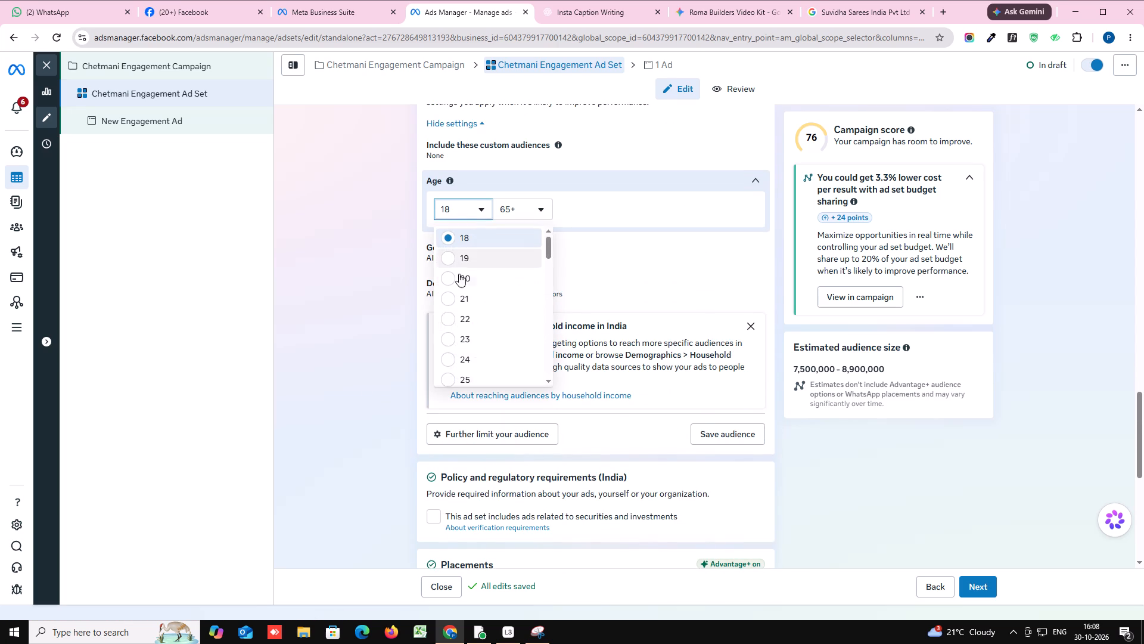
pyautogui.click(482, 375)
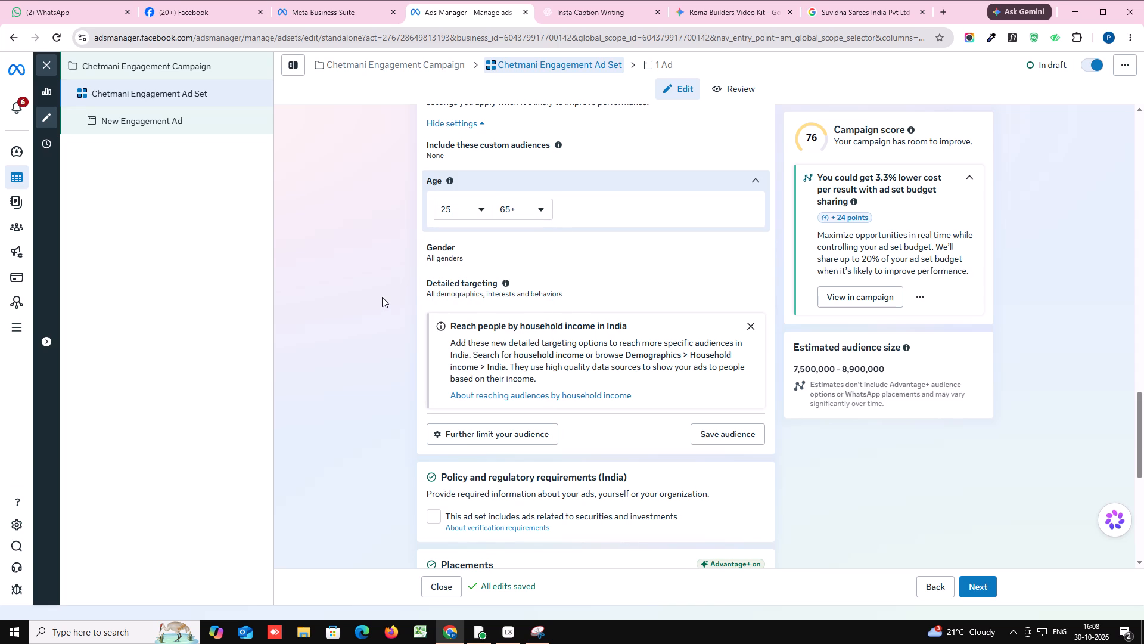
# Show more placement settings and exclude Facebook, Threads and Audience Network from the ad set's platforms.
pyautogui.scroll(-6, 382, 297)
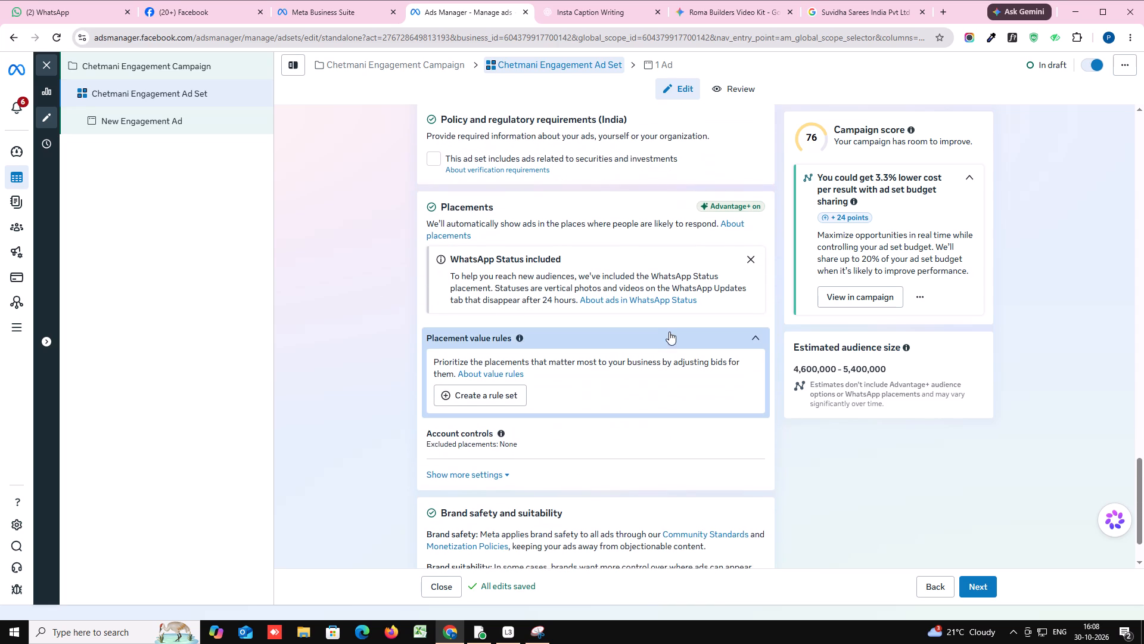
pyautogui.click(470, 473)
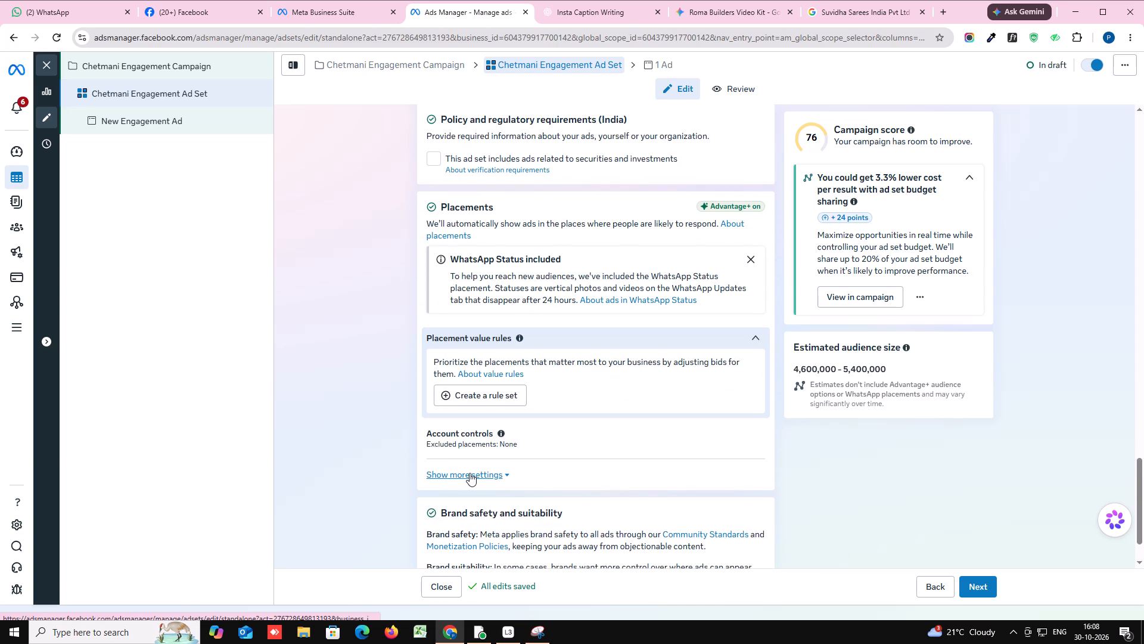
pyautogui.scroll(-2, 368, 375)
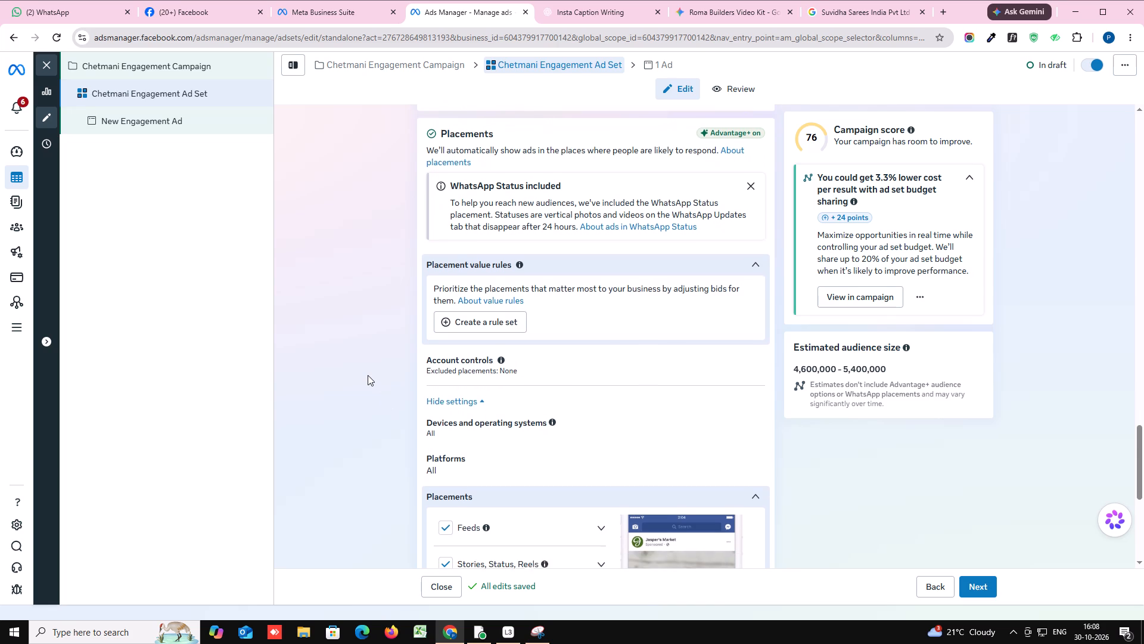
pyautogui.scroll(-1, 368, 375)
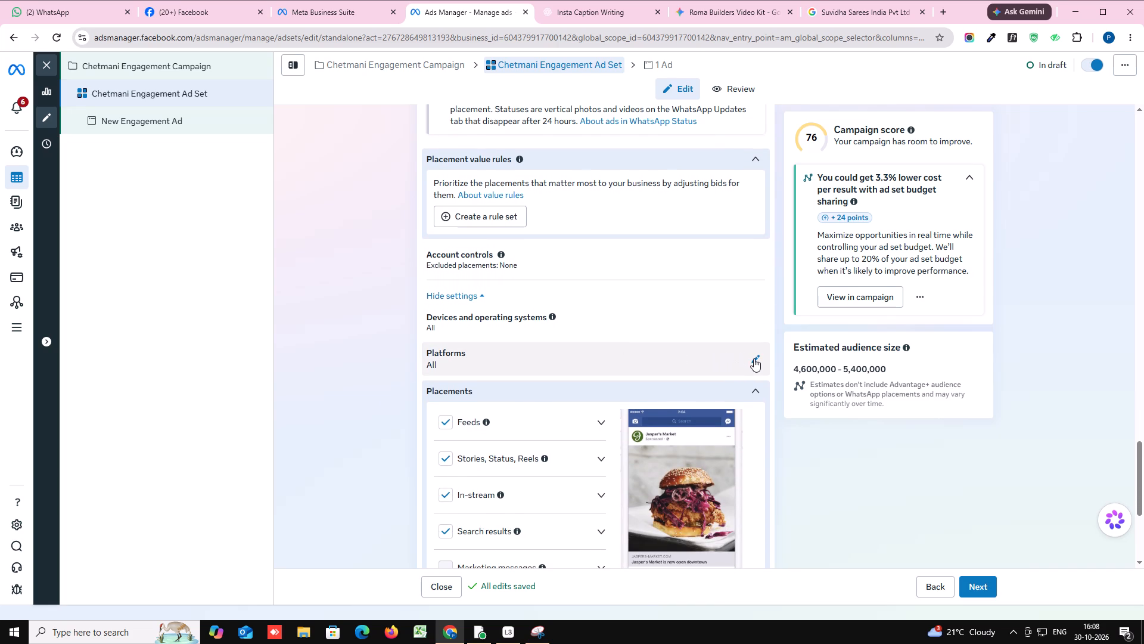
pyautogui.click(754, 358)
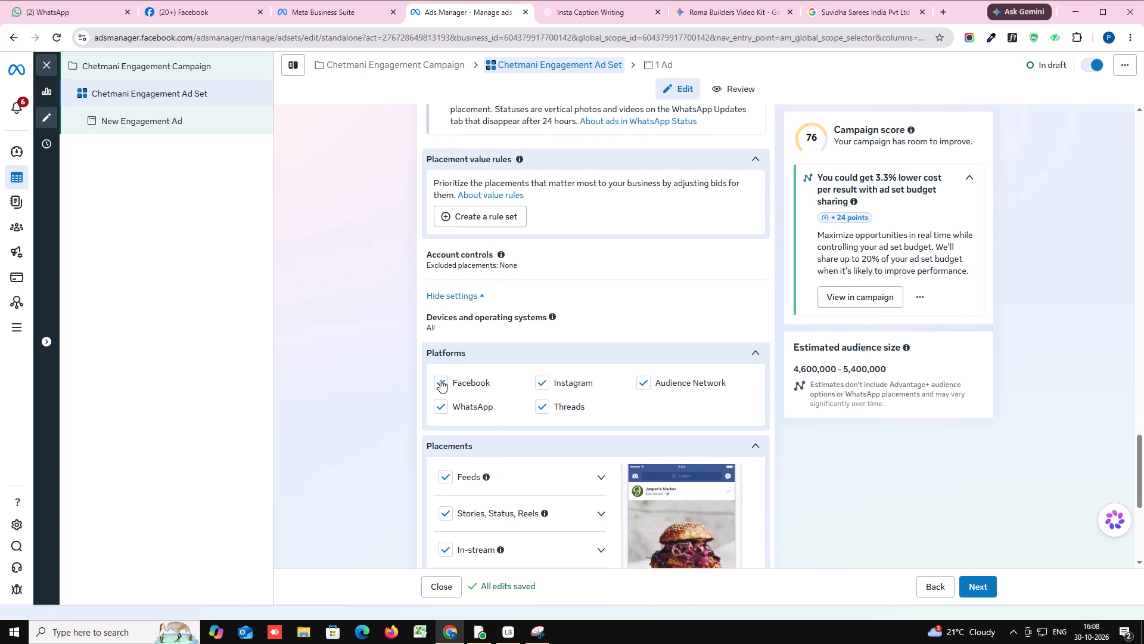
pyautogui.click(440, 380)
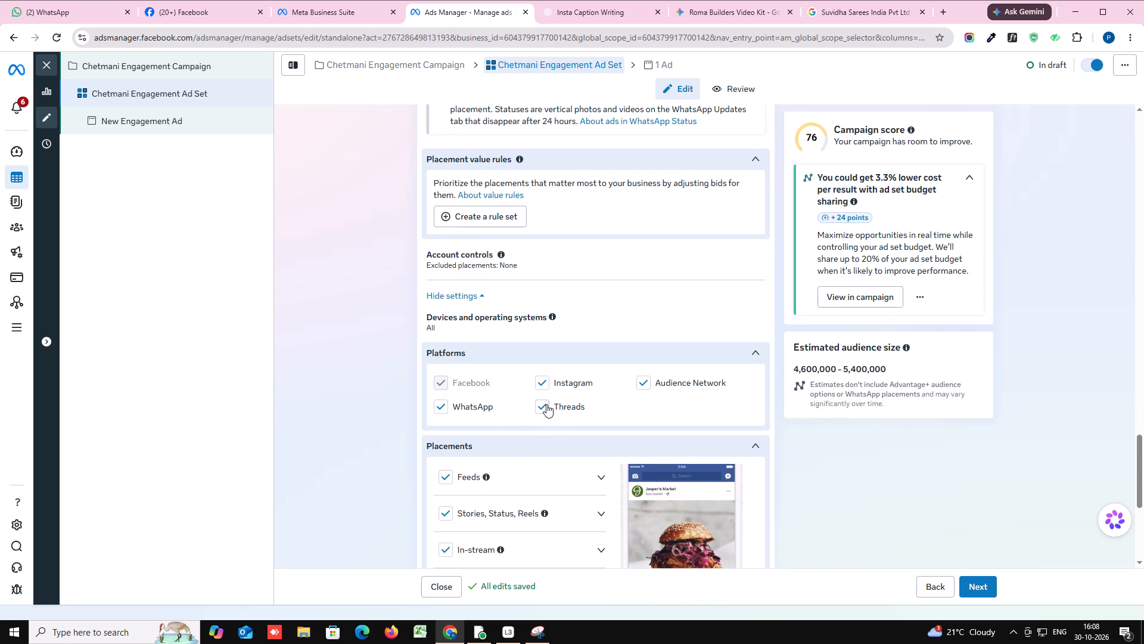
pyautogui.click(546, 404)
pyautogui.click(647, 383)
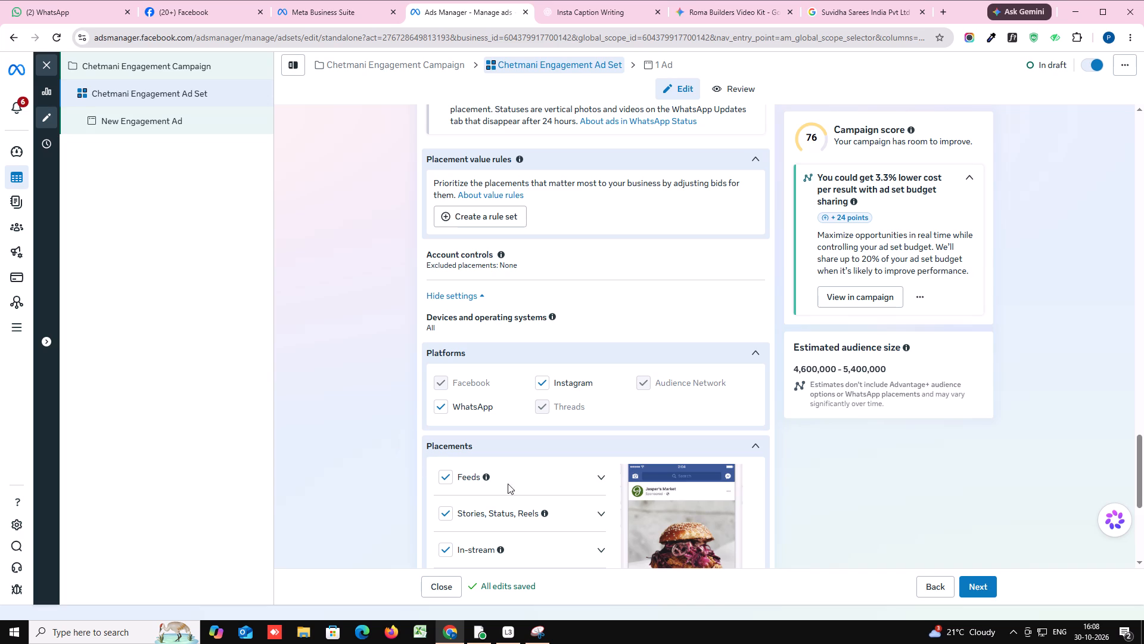
# Deselect Instagram feed, Instagram profile feed and Instagram Explore home in the Feeds placements.
pyautogui.click(594, 478)
pyautogui.scroll(-2, 370, 423)
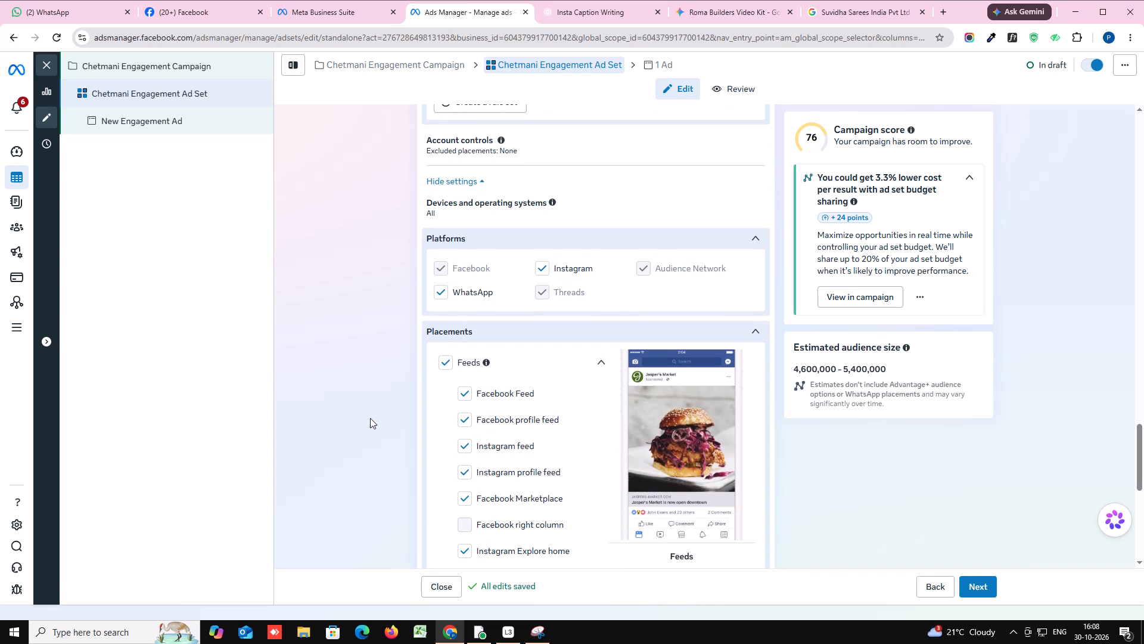
pyautogui.scroll(-1, 370, 417)
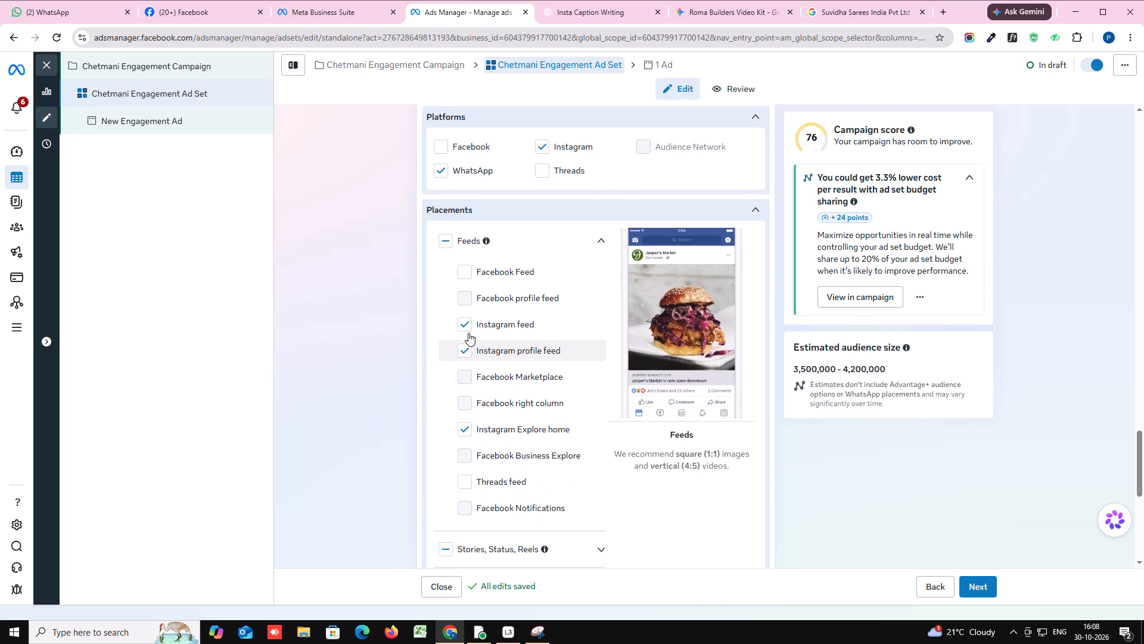
pyautogui.click(468, 326)
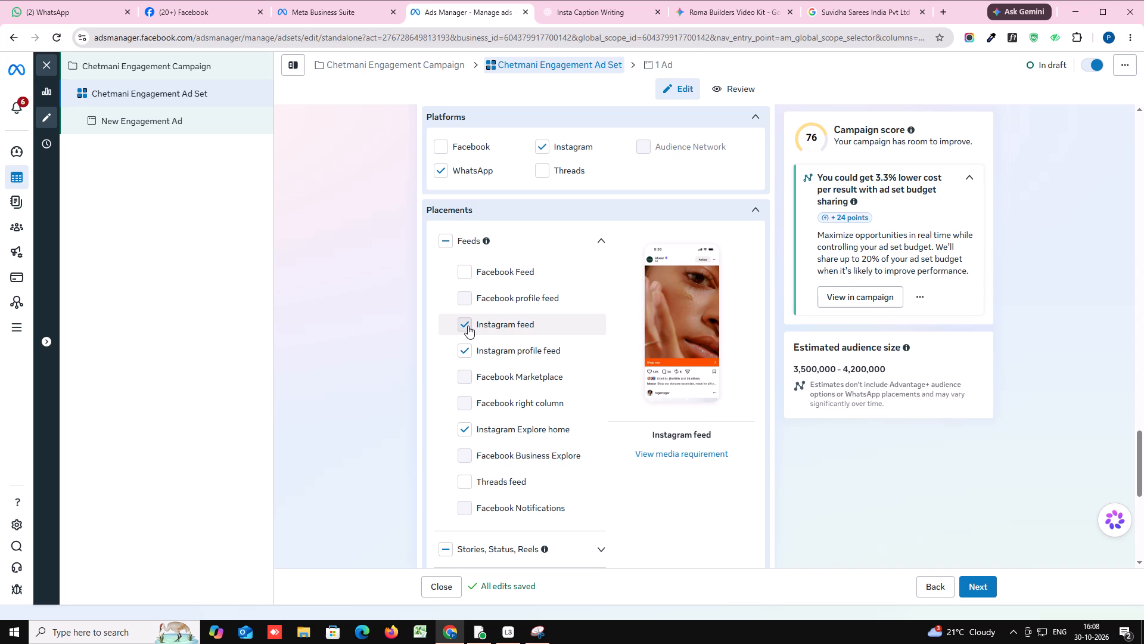
pyautogui.click(466, 352)
pyautogui.click(467, 429)
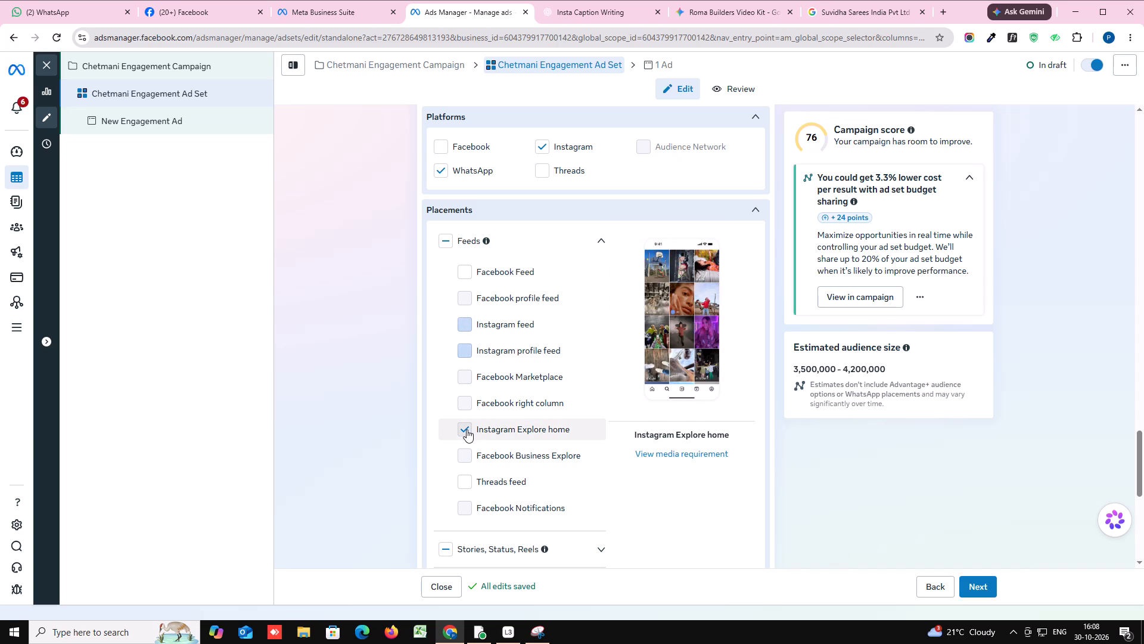
# Check the Search results placements and turn off limited spending to excluded placements.
pyautogui.scroll(-2, 467, 429)
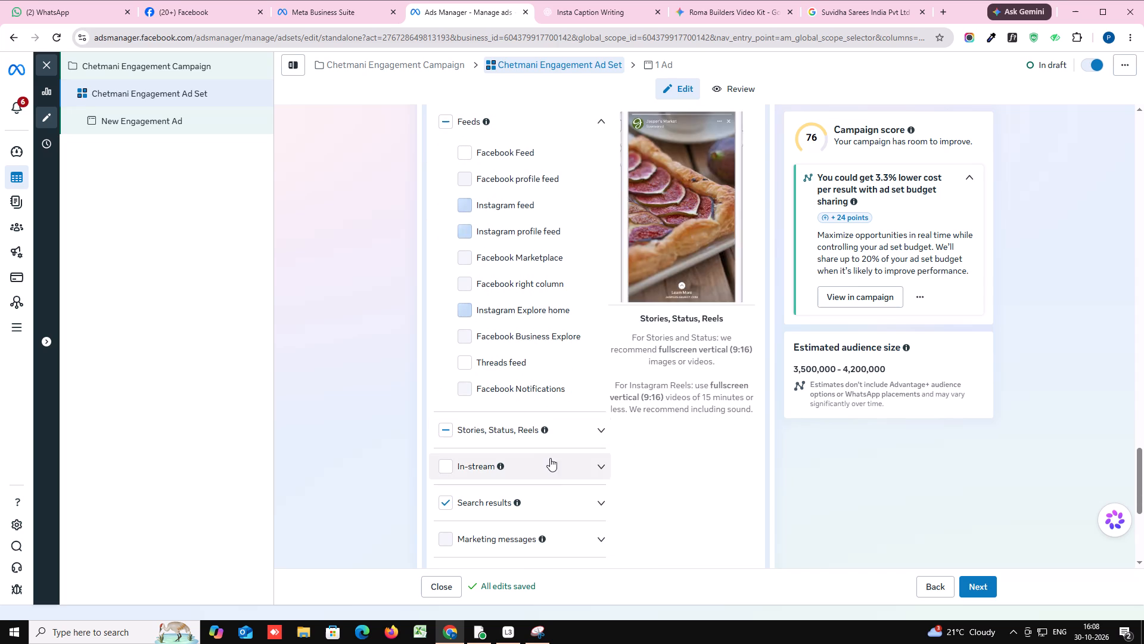
pyautogui.click(596, 507)
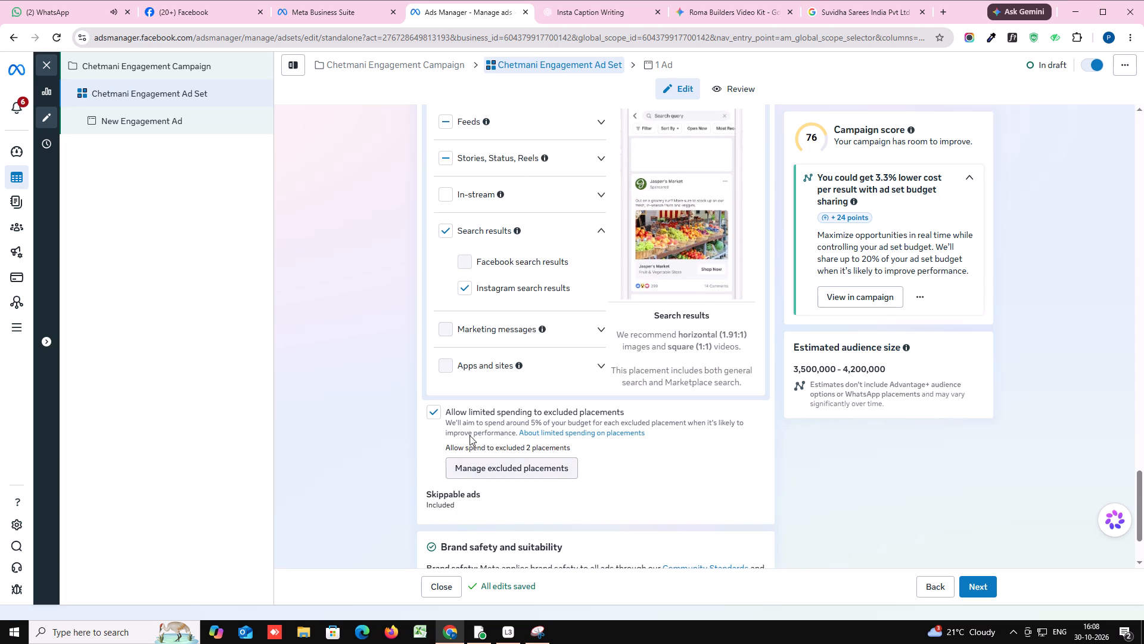
pyautogui.click(434, 411)
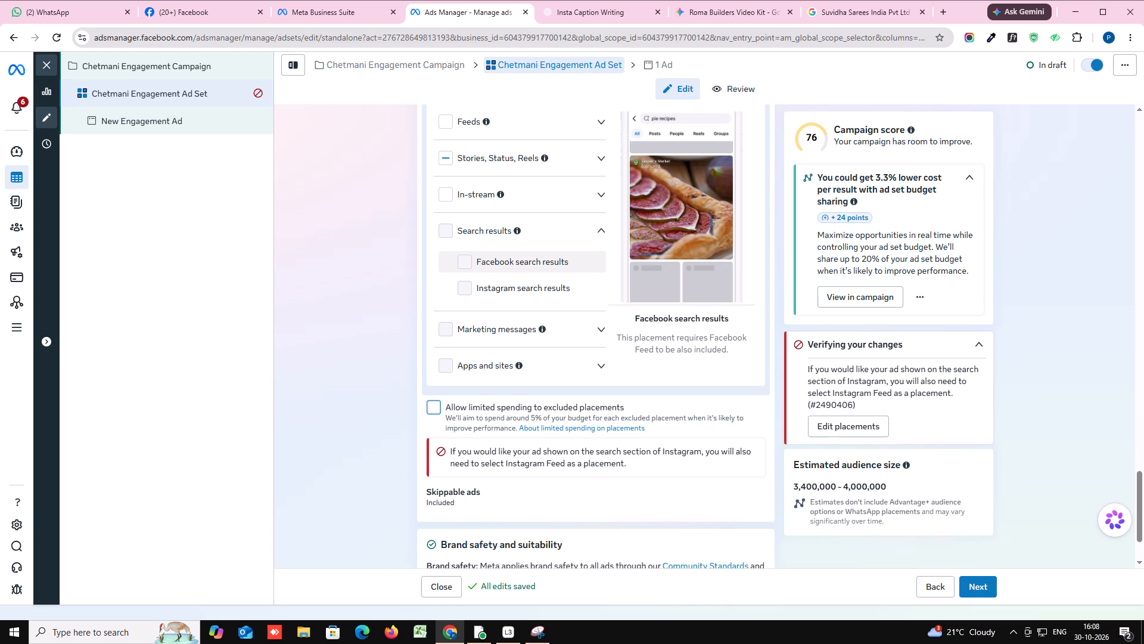
# Deselect Instagram Reels in the Stories, Status, Reels placements.
pyautogui.scroll(1, 546, 266)
pyautogui.click(597, 212)
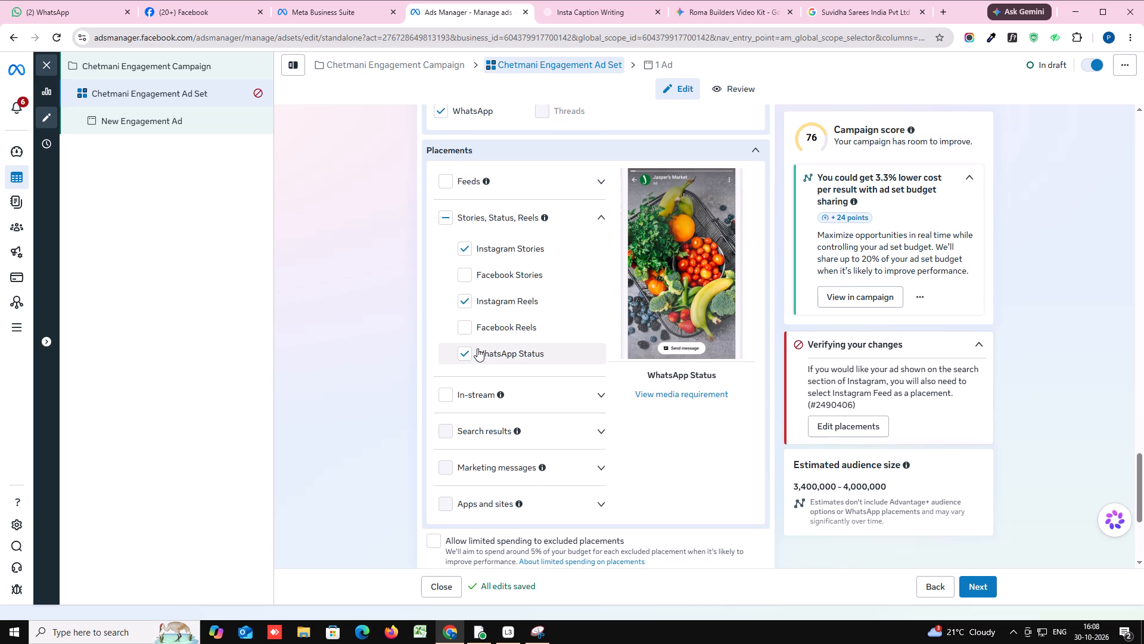
pyautogui.click(462, 304)
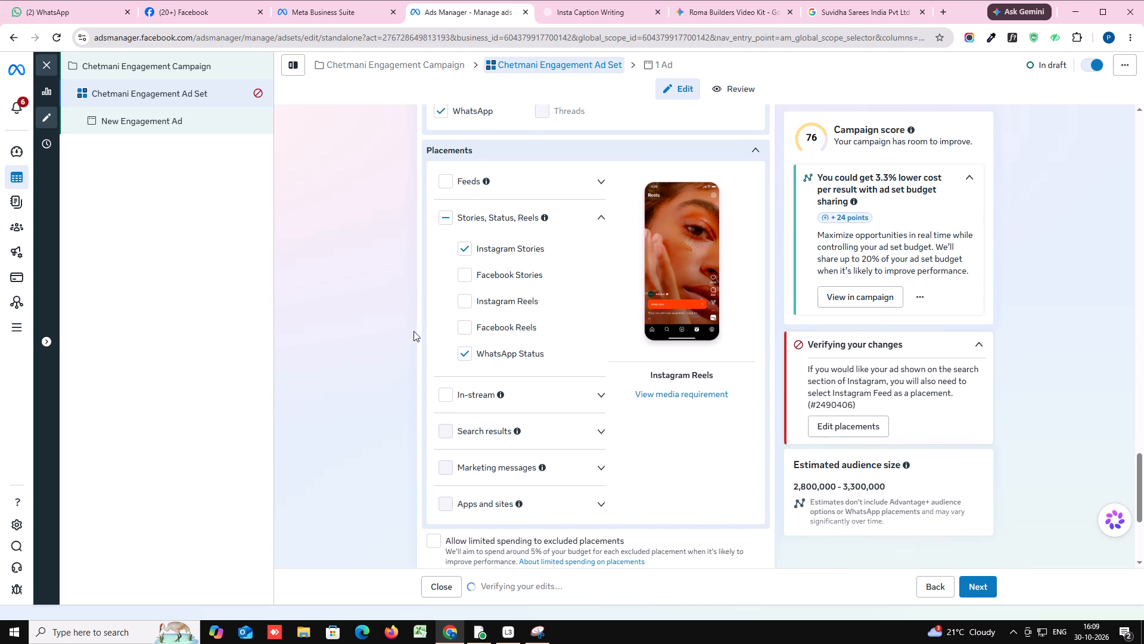
# Review which placements are still selected under Feeds, Stories, Status, Reels and In-stream.
pyautogui.scroll(1, 494, 298)
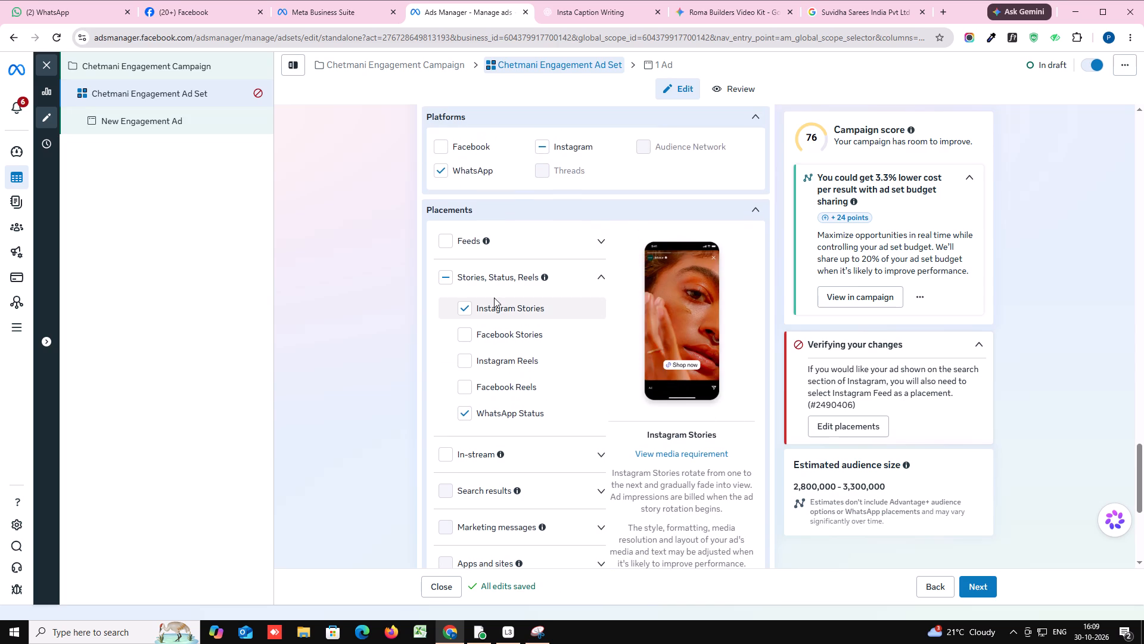
pyautogui.click(593, 243)
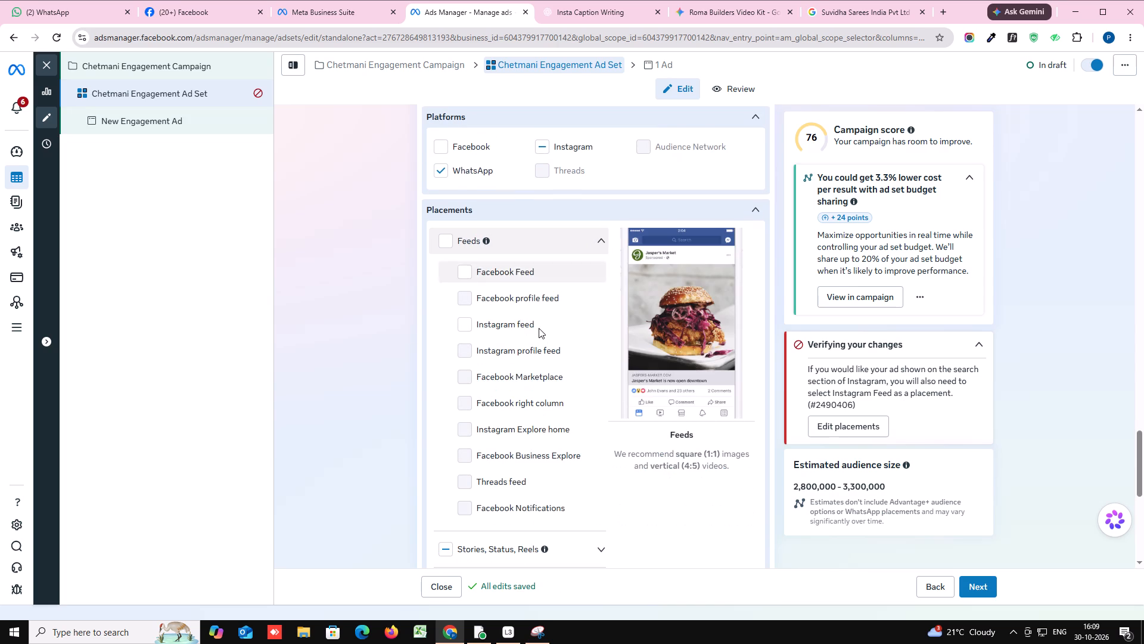
pyautogui.scroll(-3, 537, 331)
pyautogui.click(596, 370)
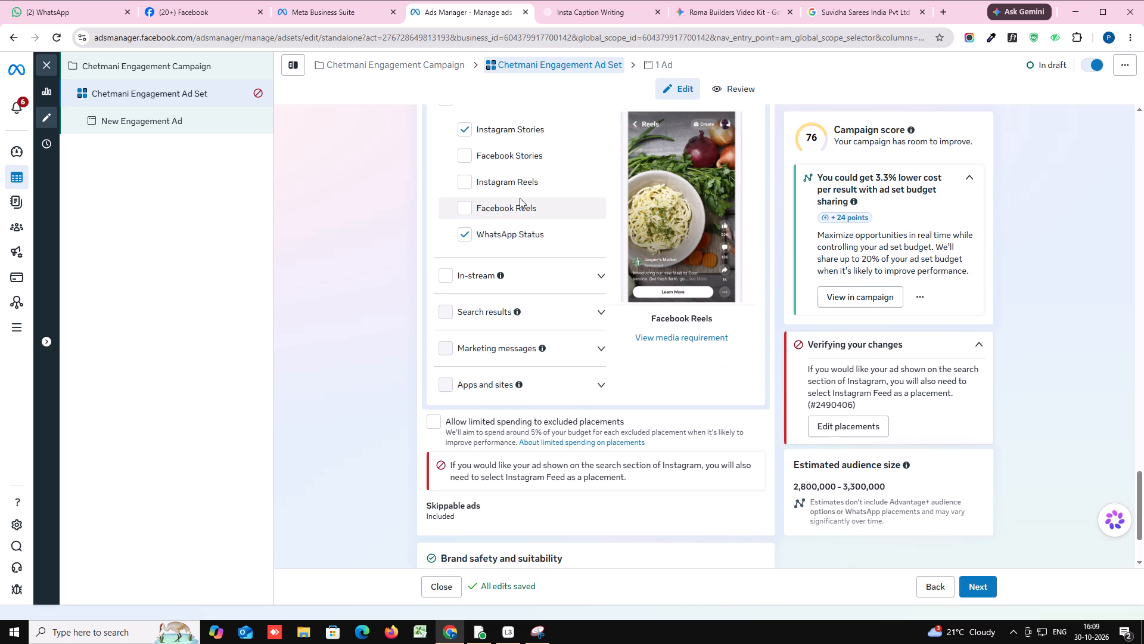
pyautogui.scroll(1, 520, 198)
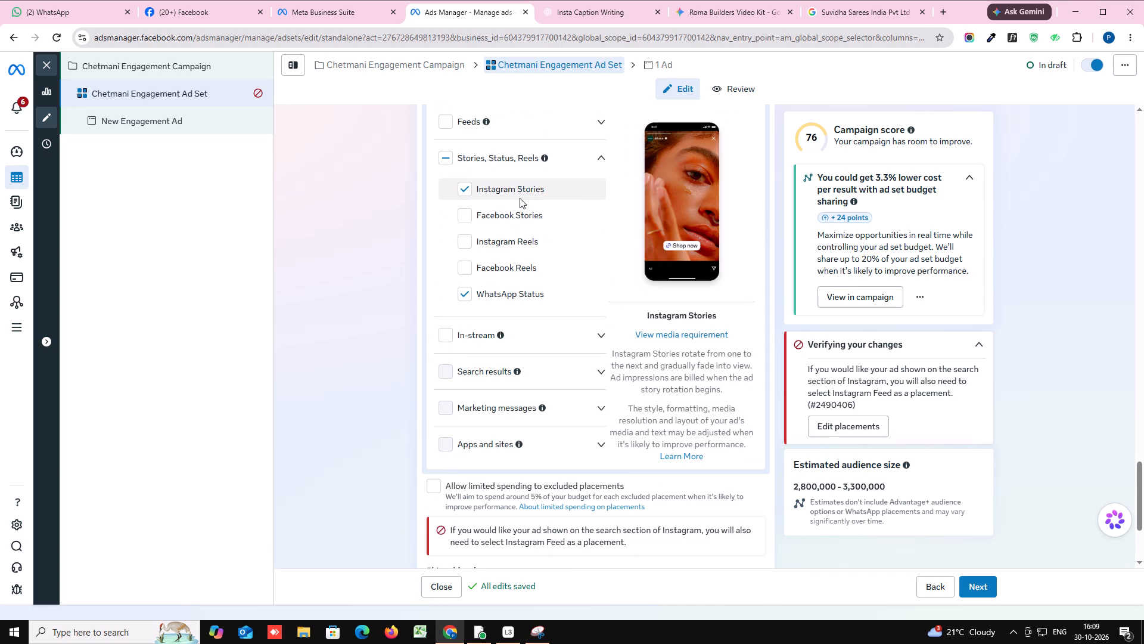
pyautogui.click(603, 337)
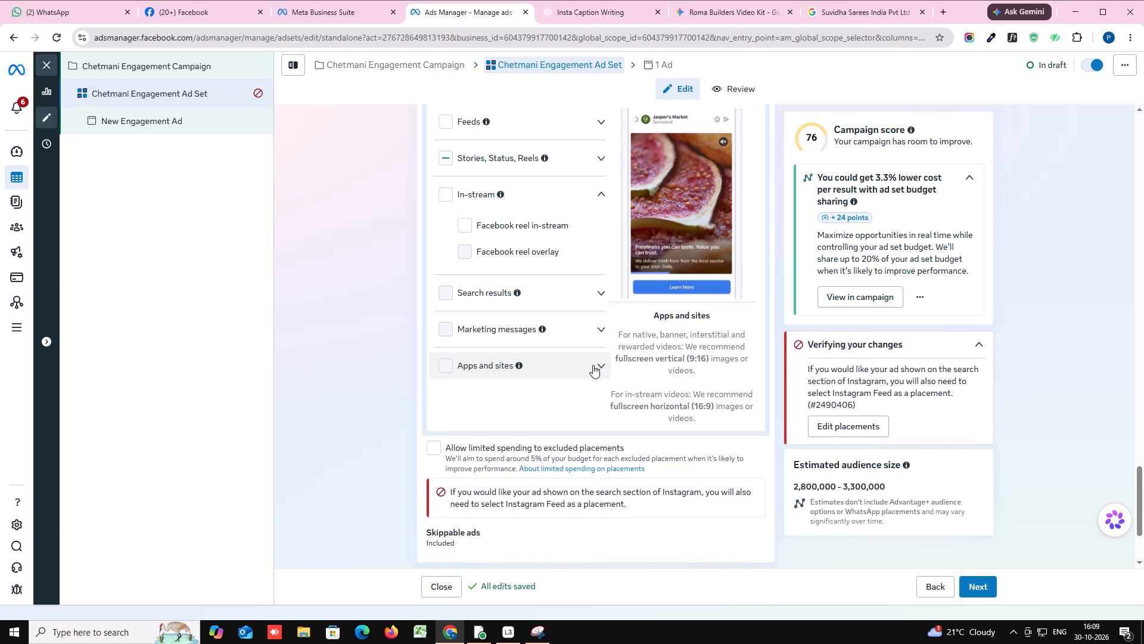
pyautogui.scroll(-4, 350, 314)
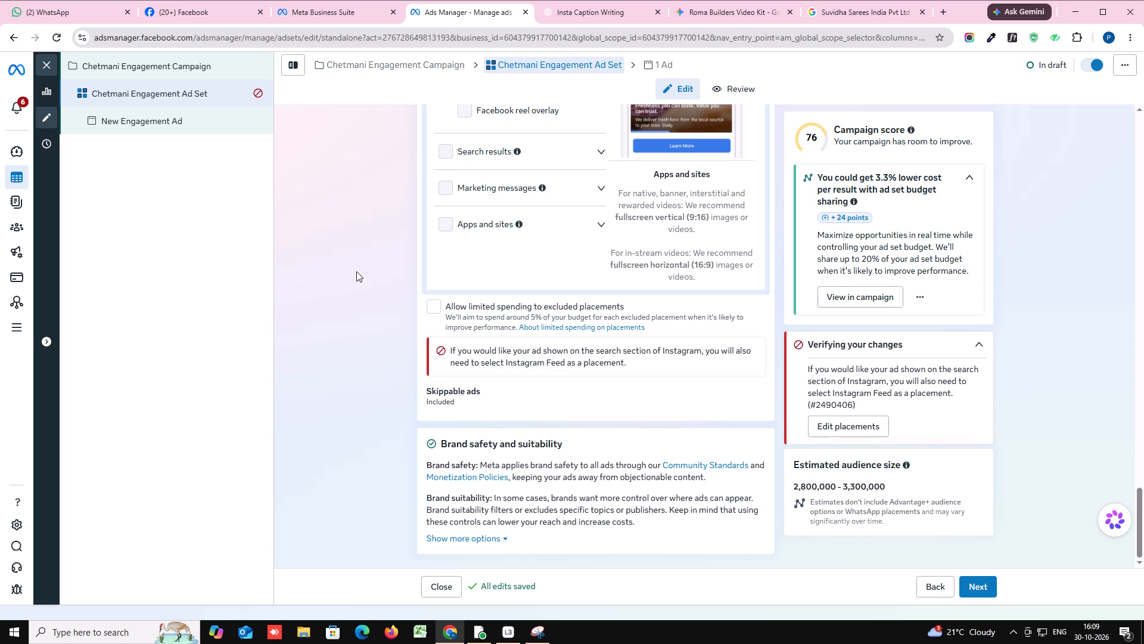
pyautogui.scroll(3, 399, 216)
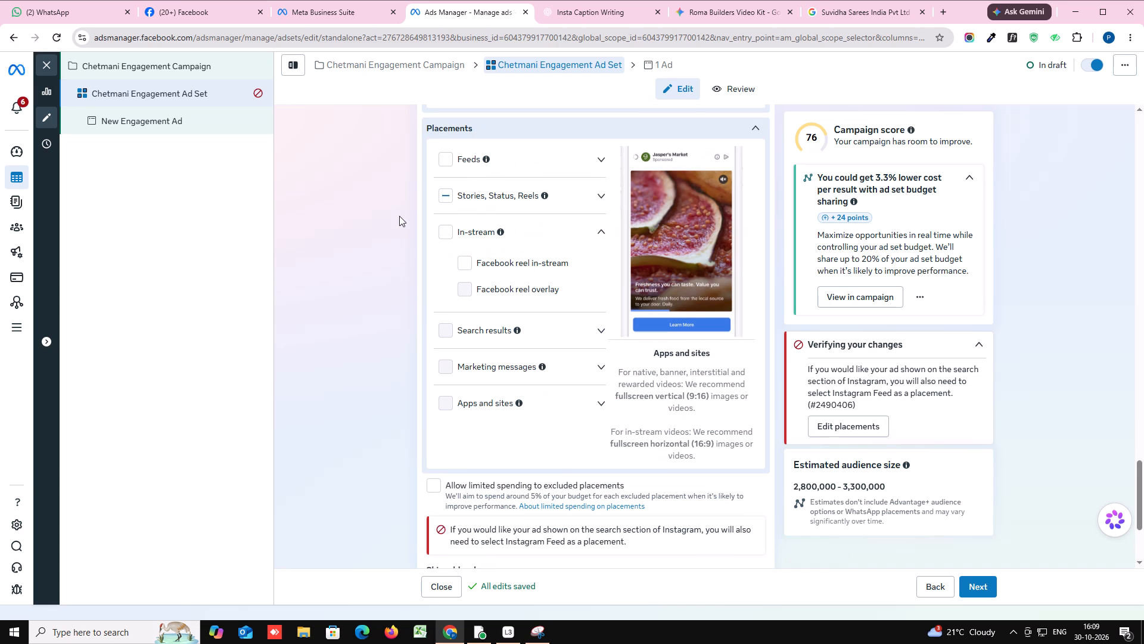
# Examine the ad set's selected platforms and placements, including the individual Stories, Status, Reels options.
pyautogui.scroll(3, 399, 216)
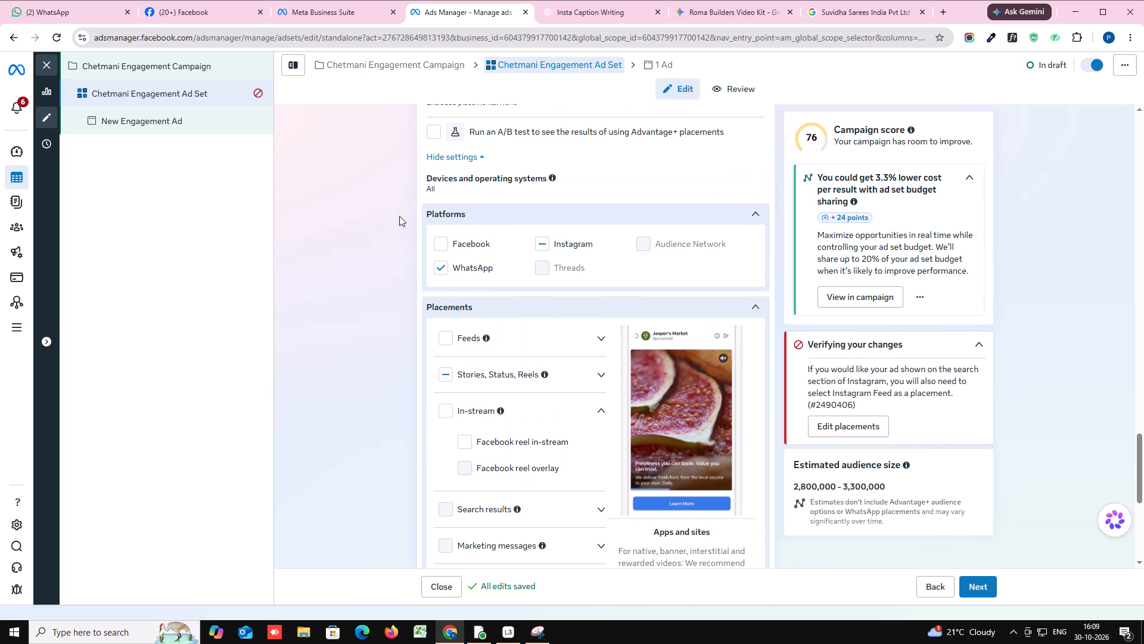
pyautogui.scroll(4, 399, 216)
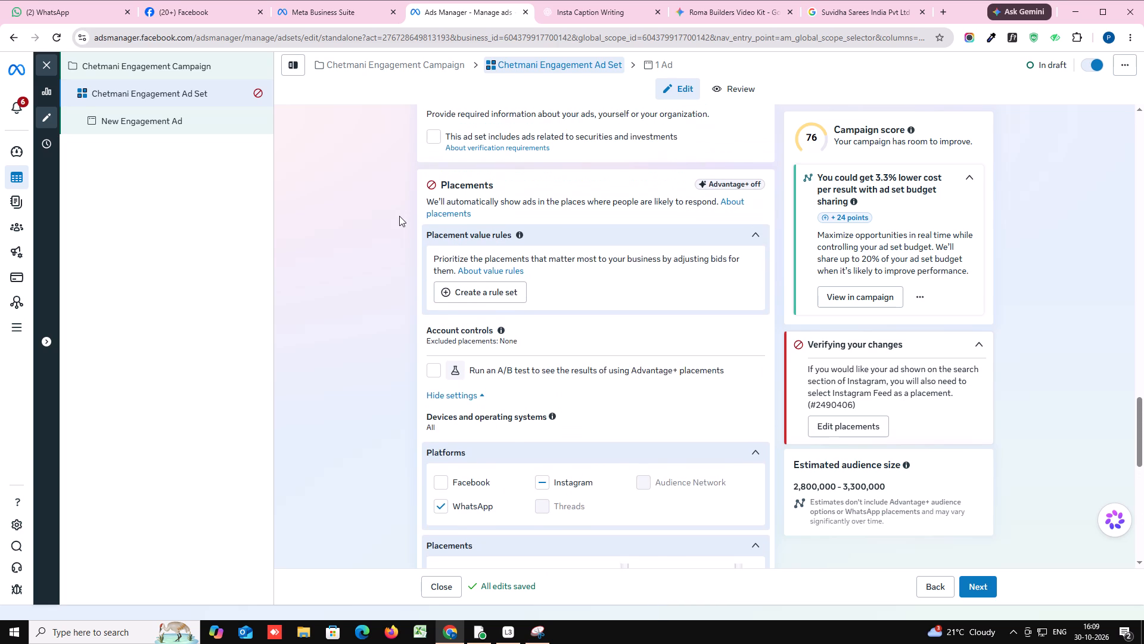
pyautogui.scroll(-3, 399, 216)
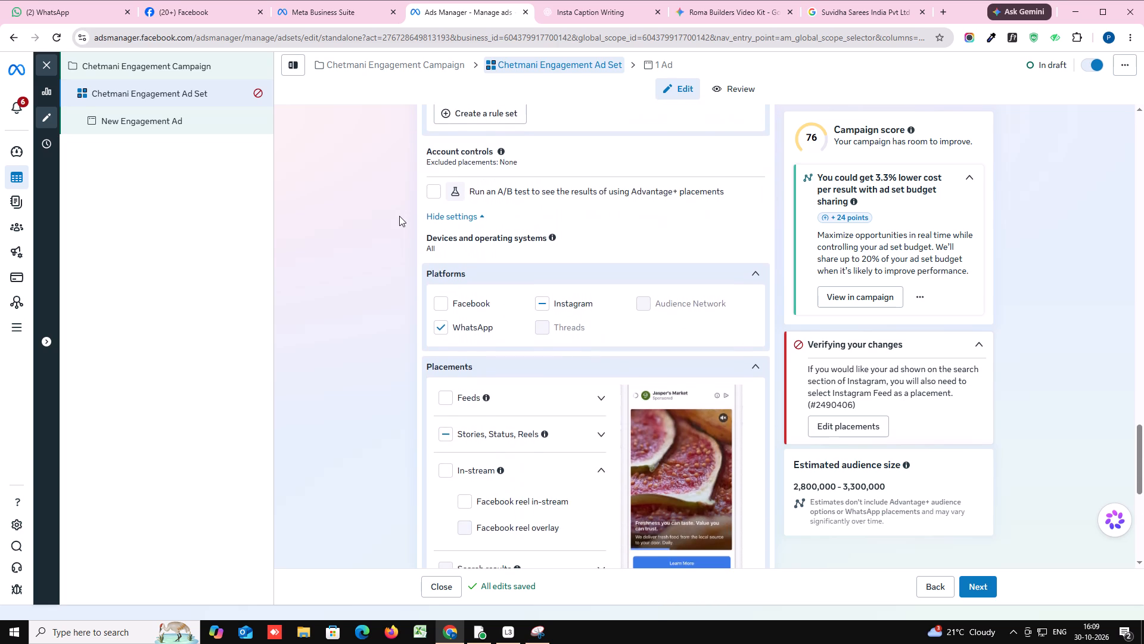
pyautogui.scroll(-3, 399, 216)
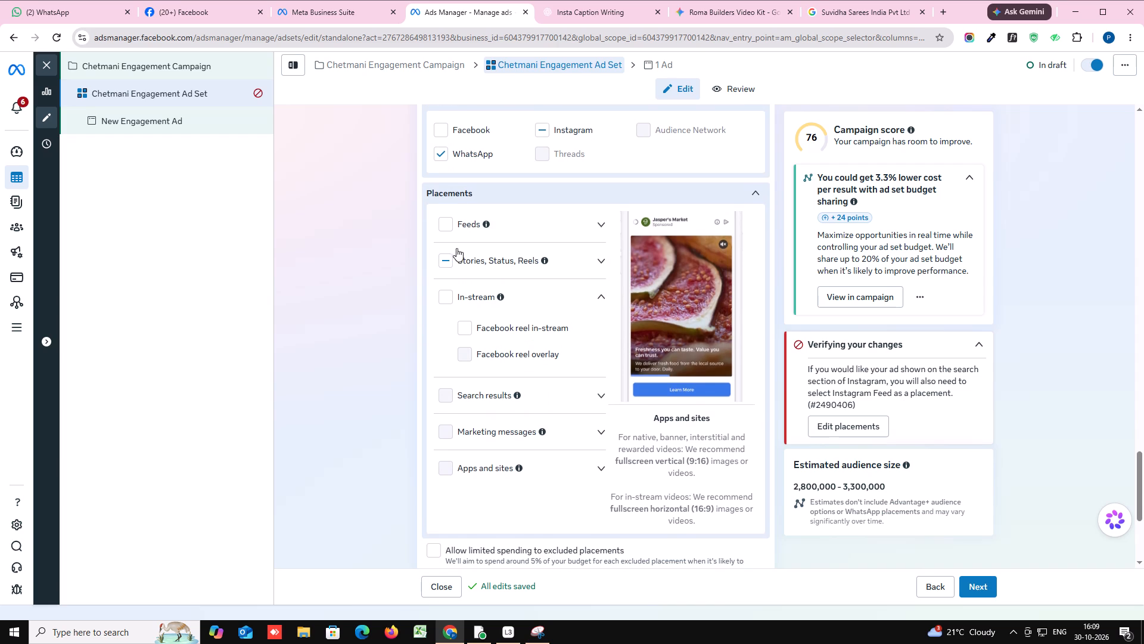
pyautogui.click(596, 256)
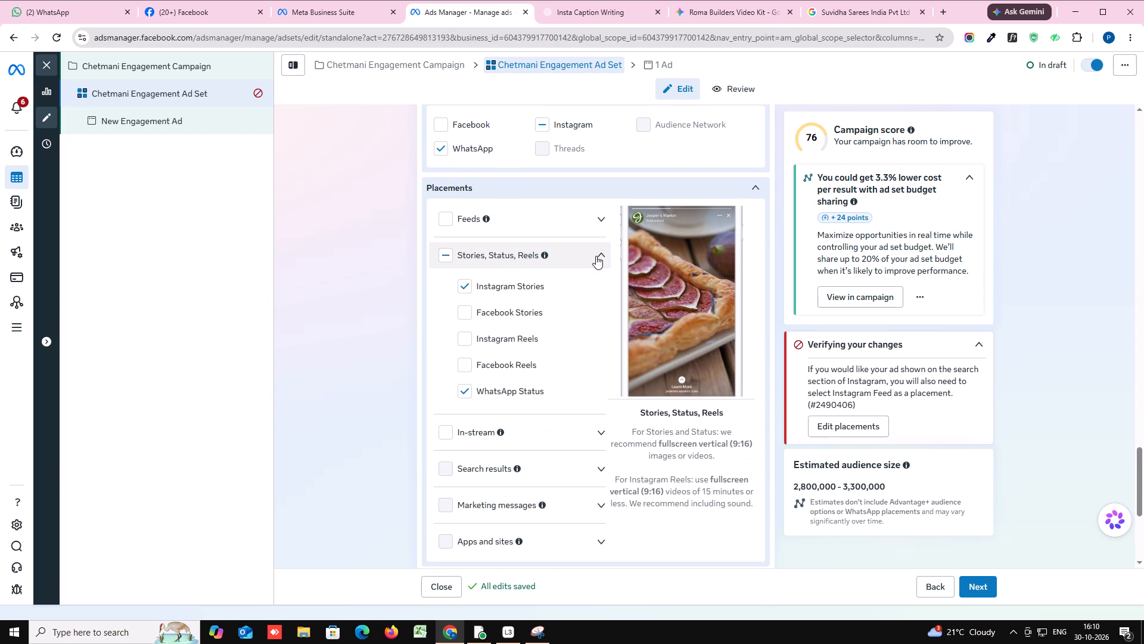
pyautogui.scroll(-2, 391, 287)
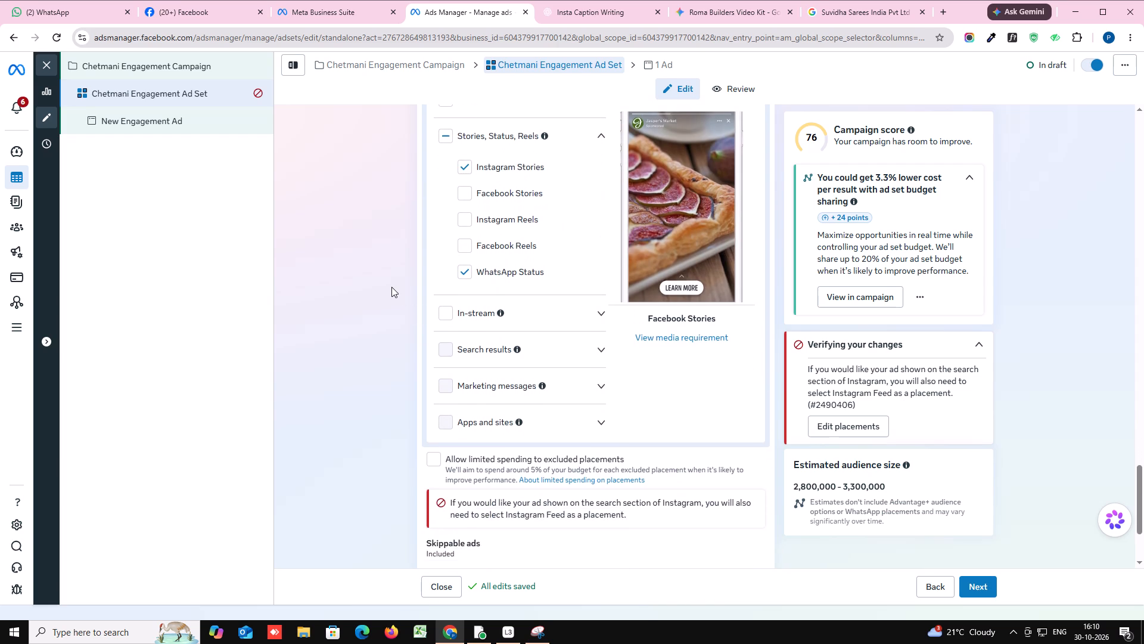
pyautogui.scroll(-1, 391, 287)
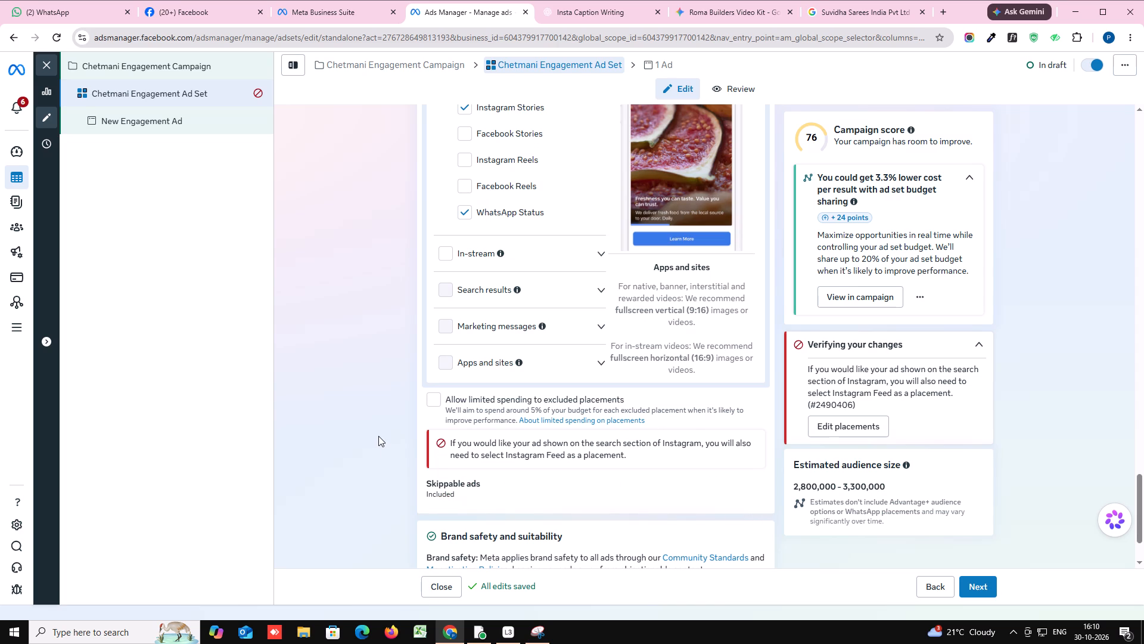
pyautogui.scroll(2, 341, 209)
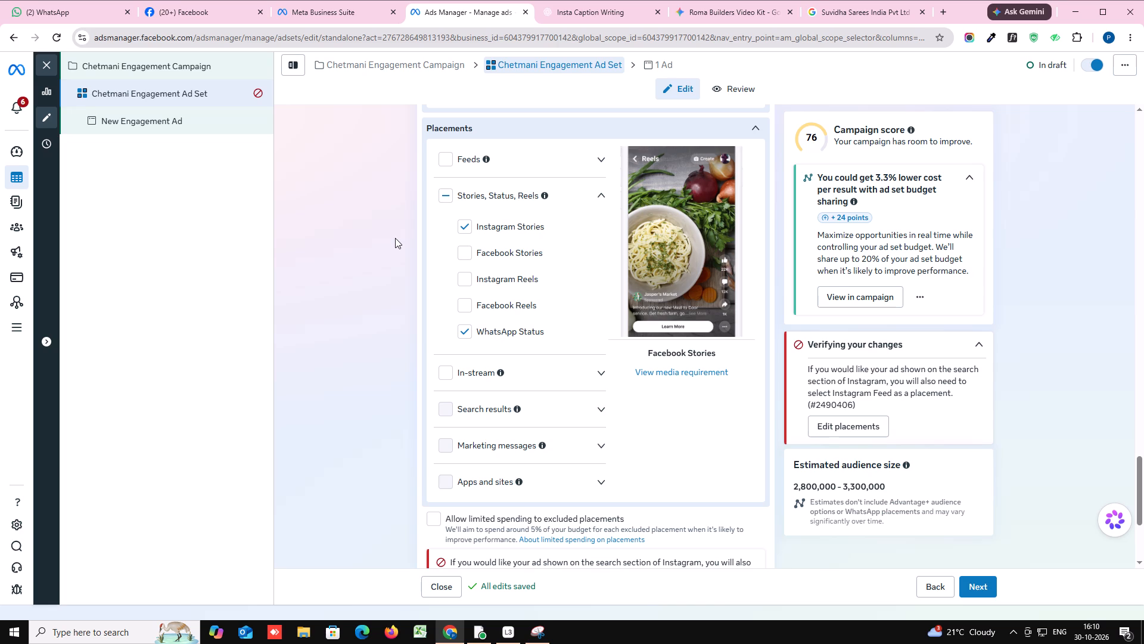
pyautogui.scroll(3, 395, 238)
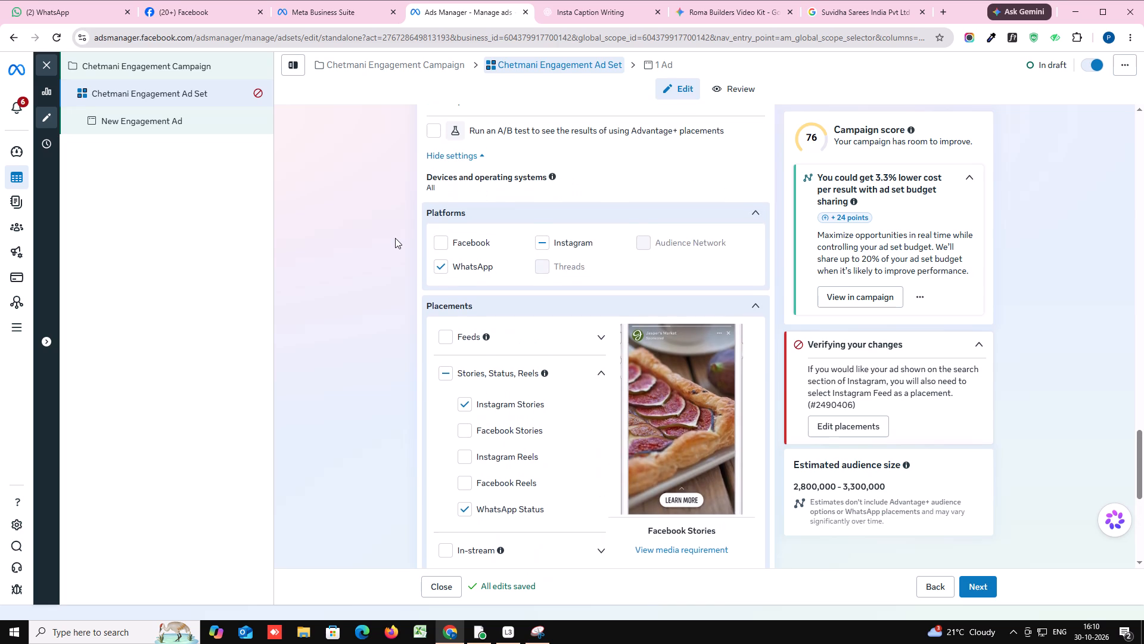
pyautogui.scroll(-5, 395, 238)
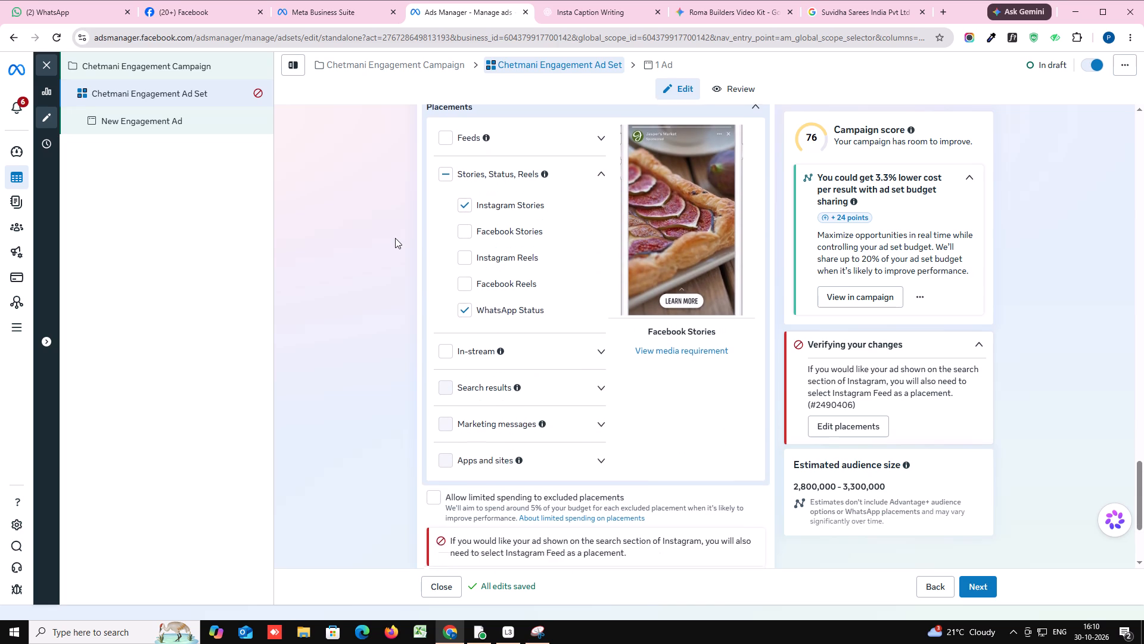
pyautogui.scroll(-1, 395, 238)
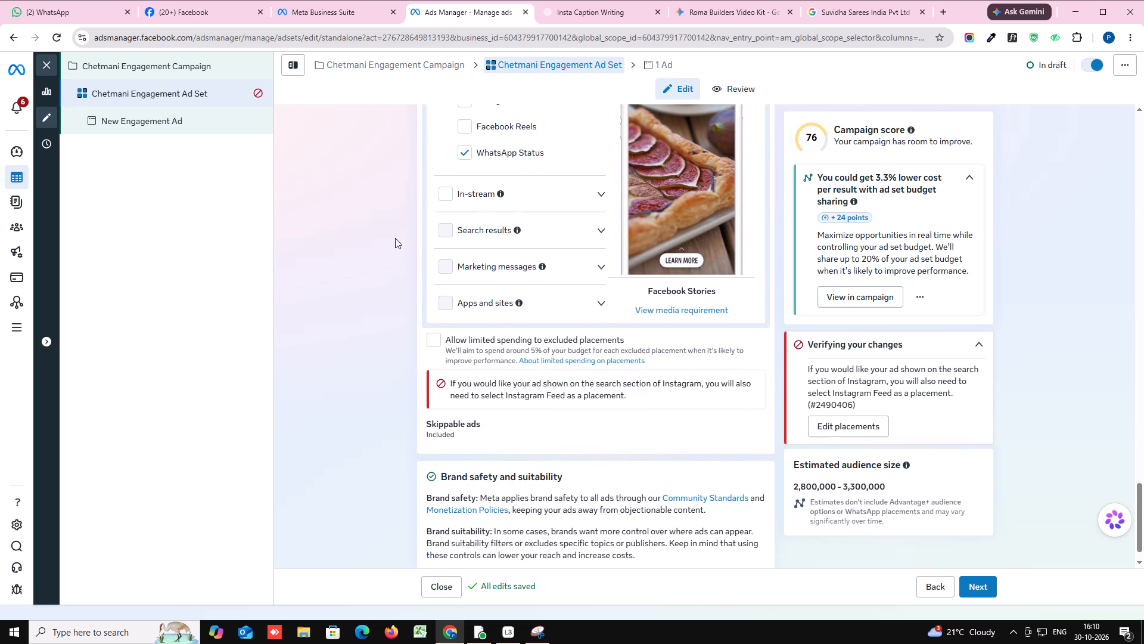
pyautogui.scroll(-6, 395, 238)
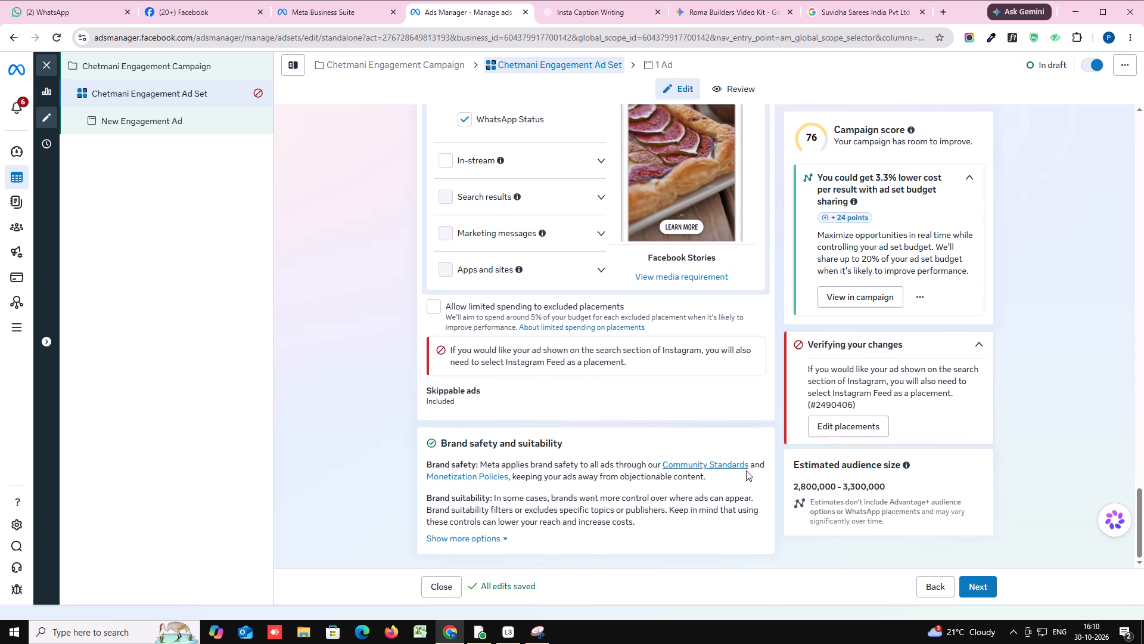
# Check the expanded brand safety and suitability options and continue to the New Engagement Ad settings.
pyautogui.click(501, 540)
pyautogui.scroll(-3, 399, 408)
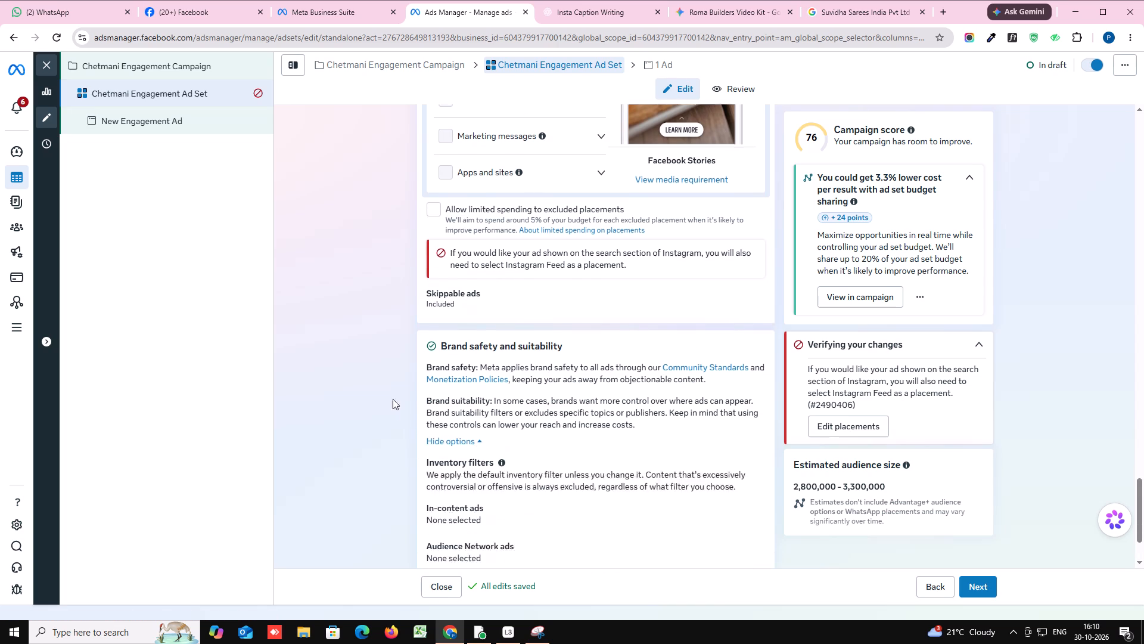
pyautogui.scroll(-1, 393, 399)
pyautogui.scroll(-3, 346, 290)
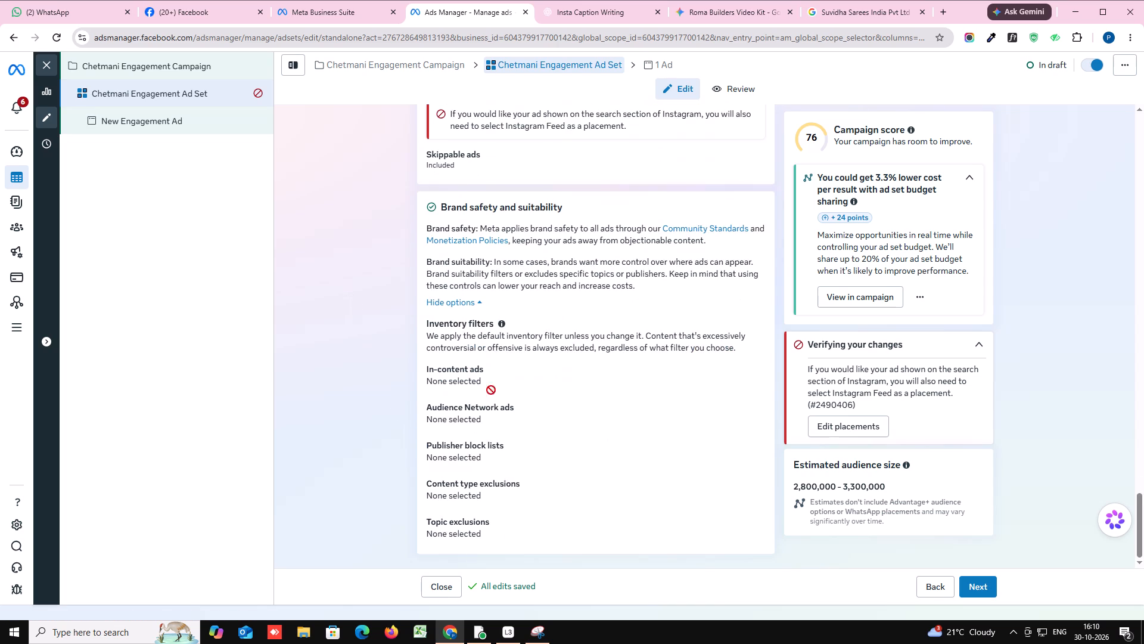
pyautogui.click(985, 586)
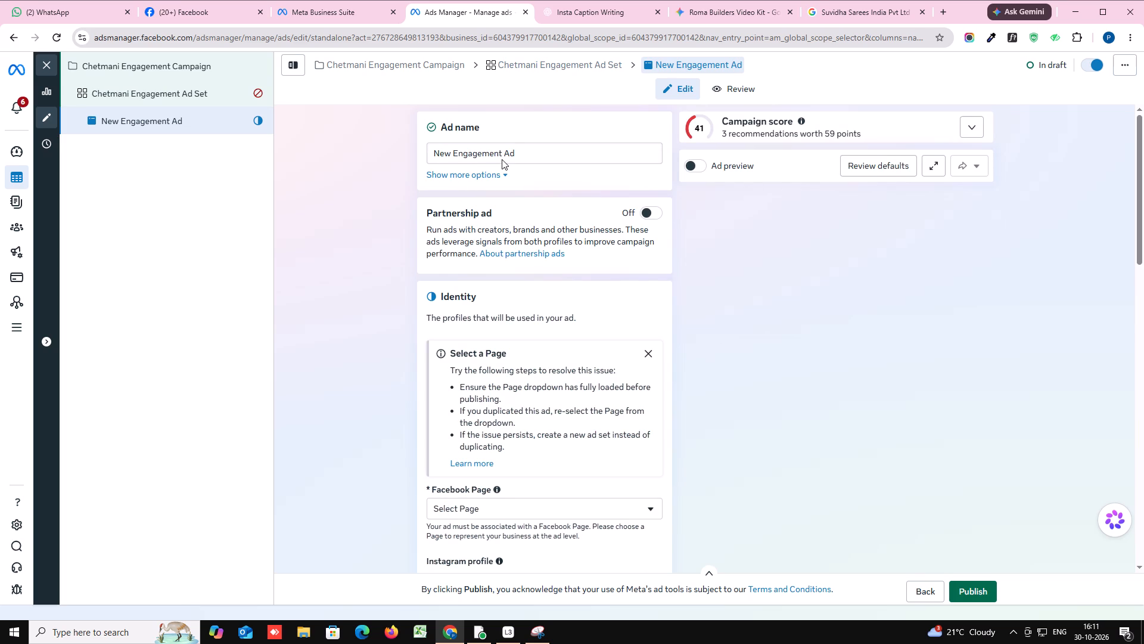
# Select Chetmani Ornaments & Jewellers as the Facebook Page in the ad's identity settings.
pyautogui.scroll(-1, 478, 321)
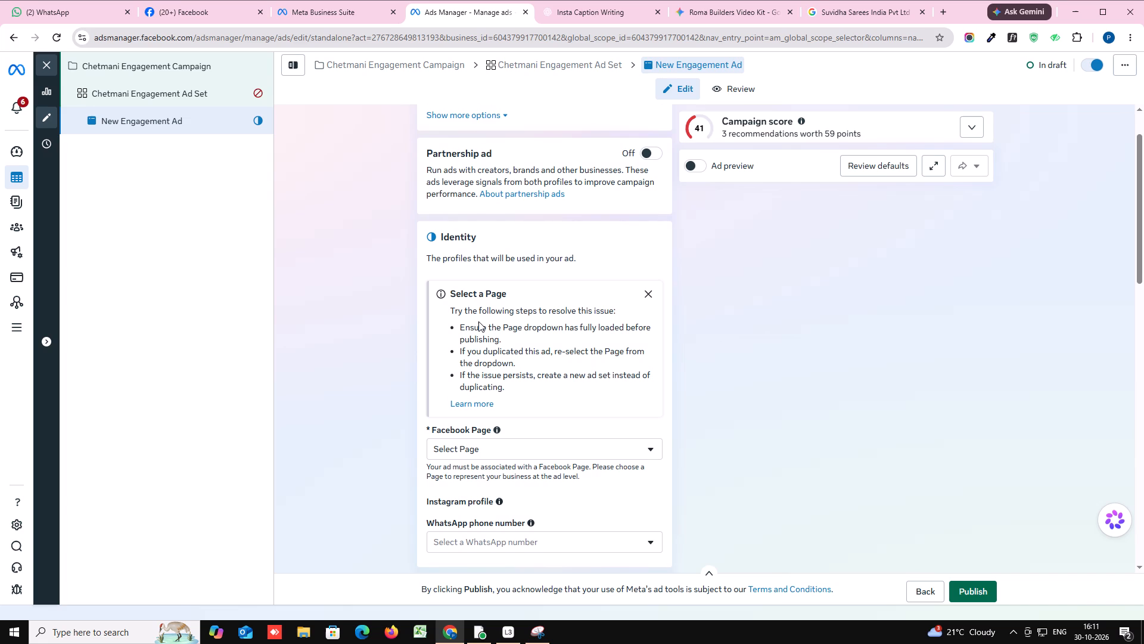
pyautogui.click(472, 448)
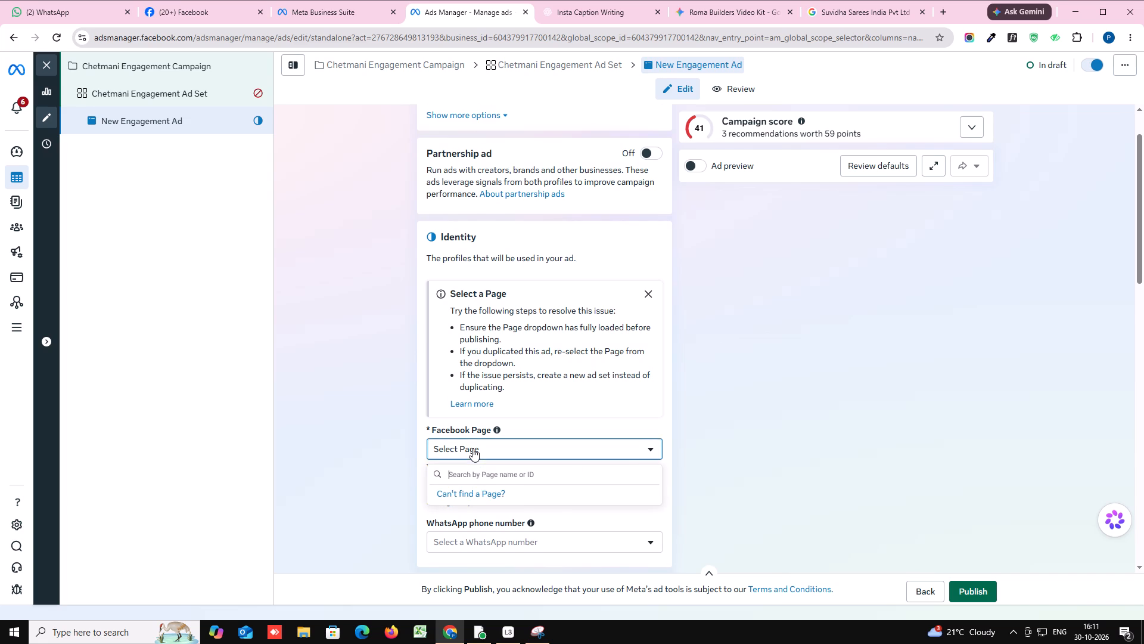
pyautogui.click(476, 445)
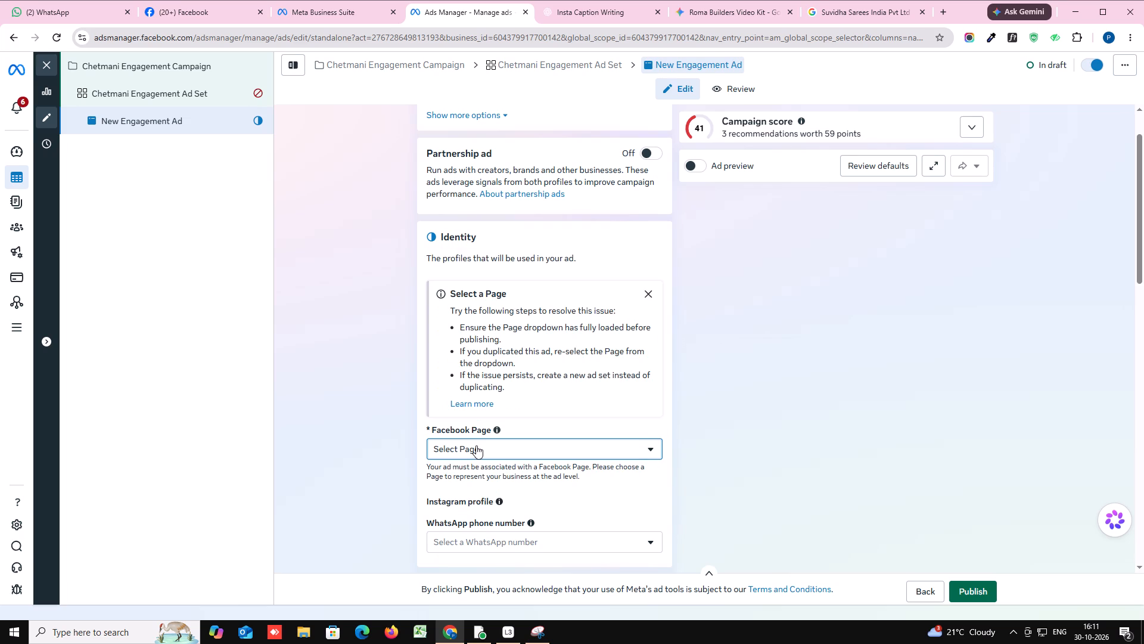
pyautogui.scroll(-2, 365, 338)
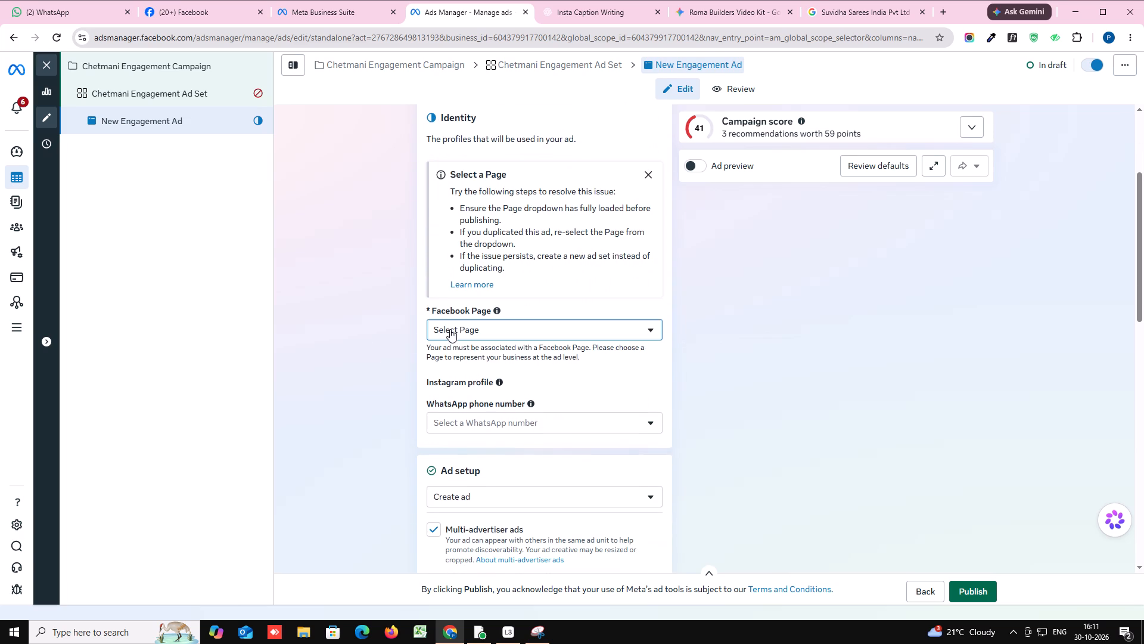
pyautogui.click(458, 327)
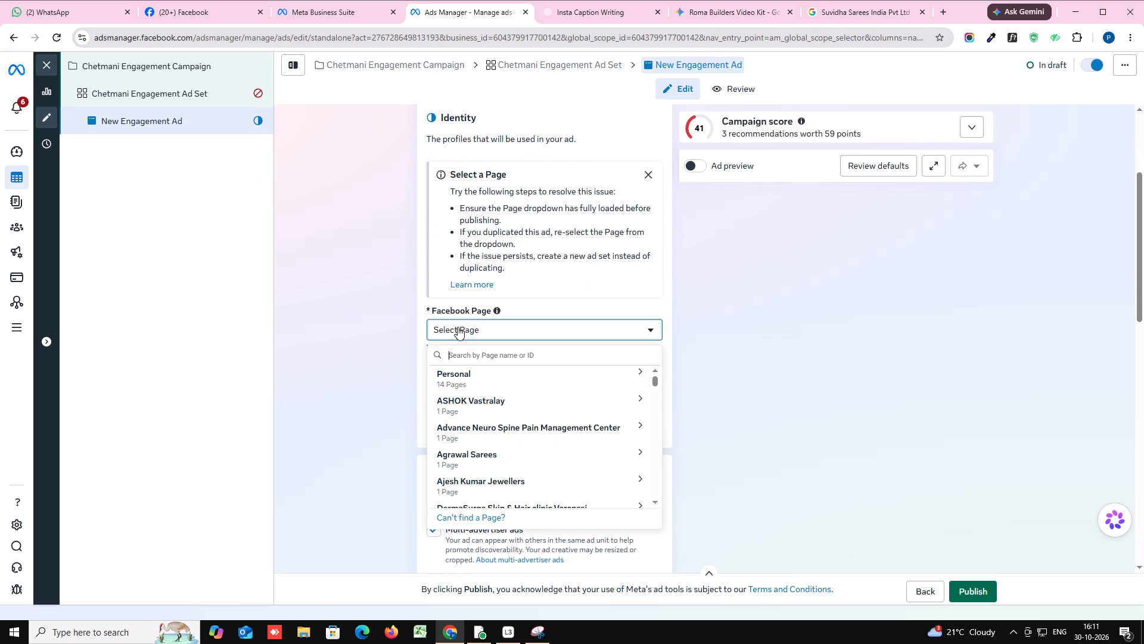
pyautogui.click(461, 377)
pyautogui.scroll(-1, 527, 442)
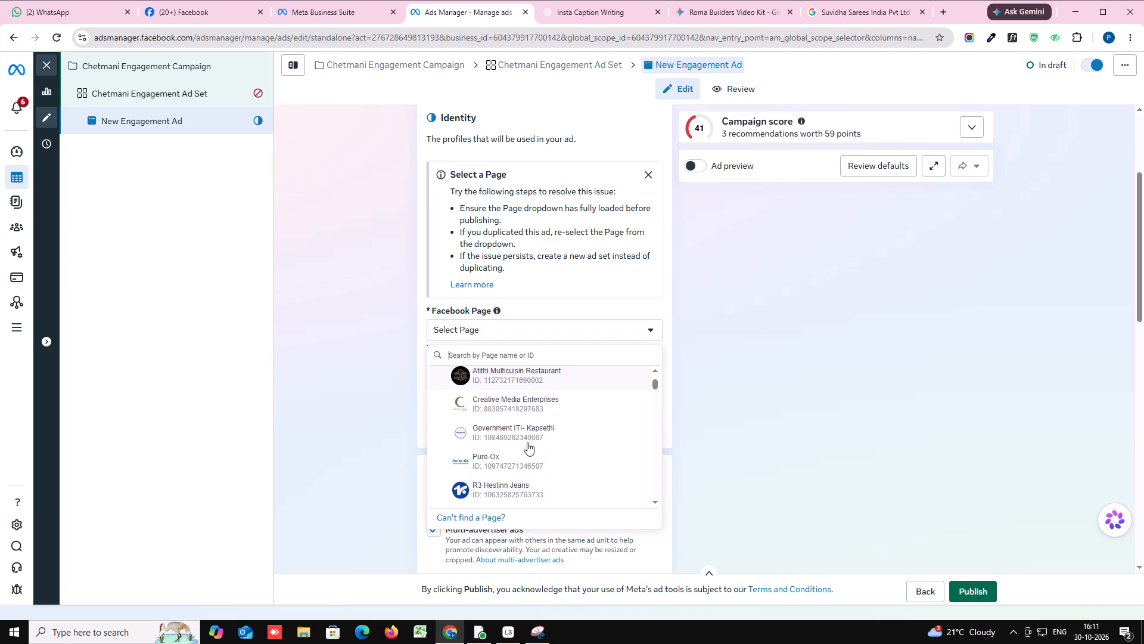
pyautogui.scroll(-5, 527, 442)
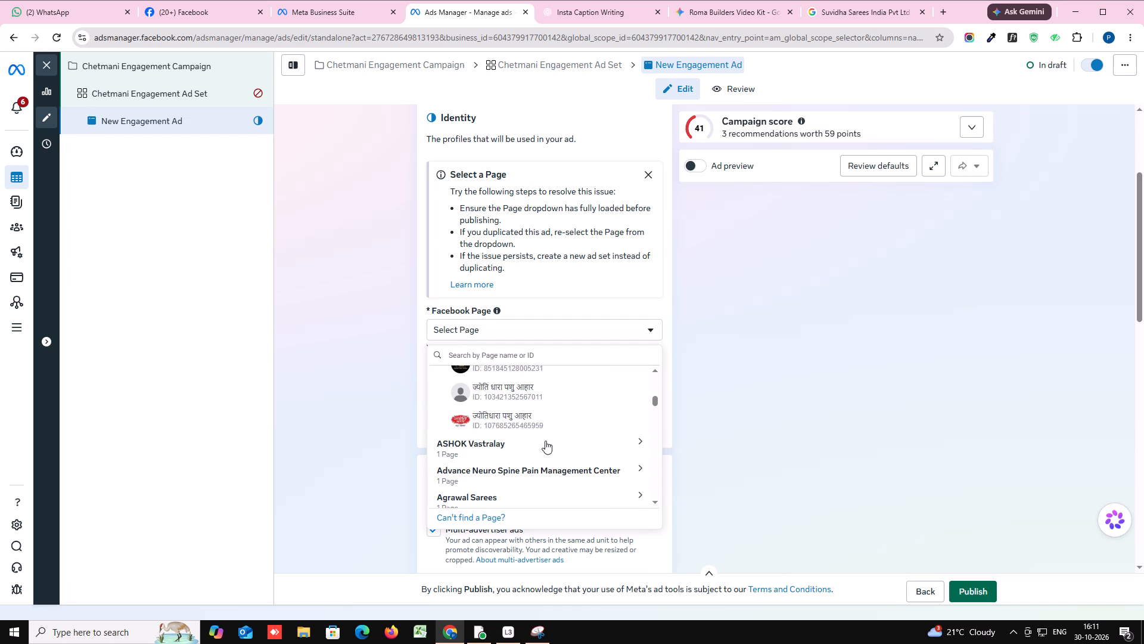
pyautogui.scroll(-1, 549, 439)
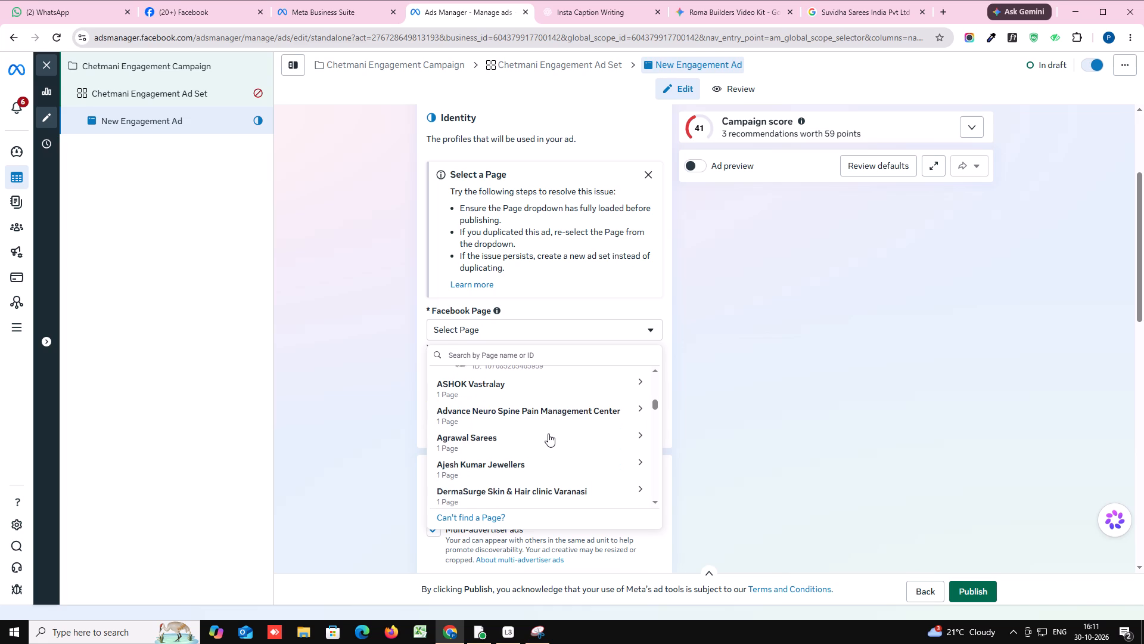
pyautogui.scroll(-1, 548, 434)
pyautogui.scroll(-2, 485, 420)
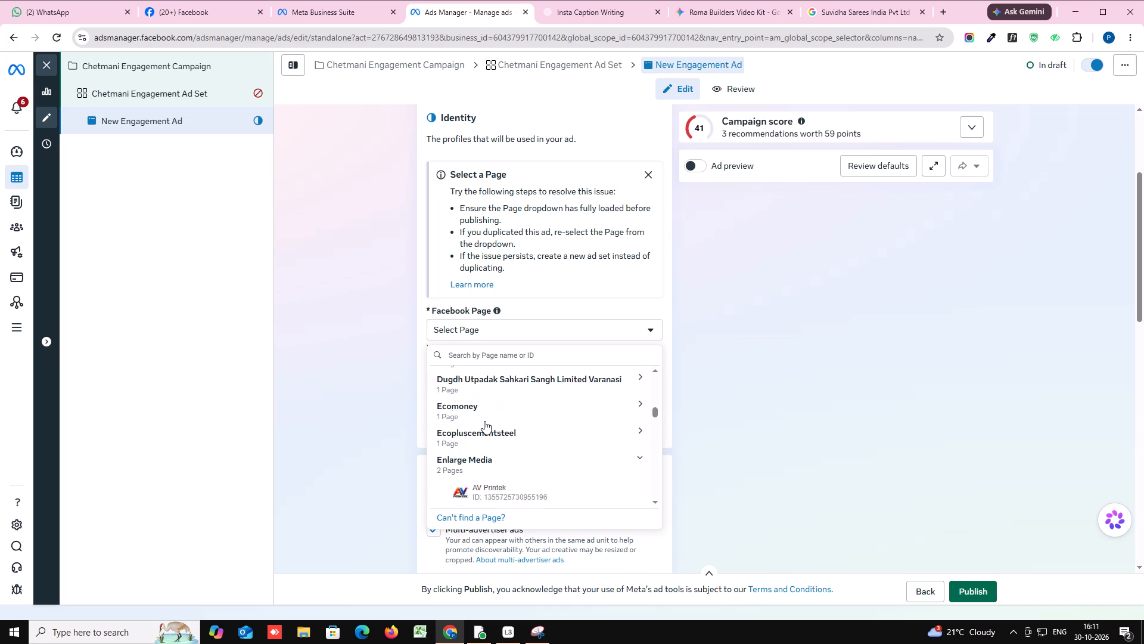
pyautogui.click(509, 479)
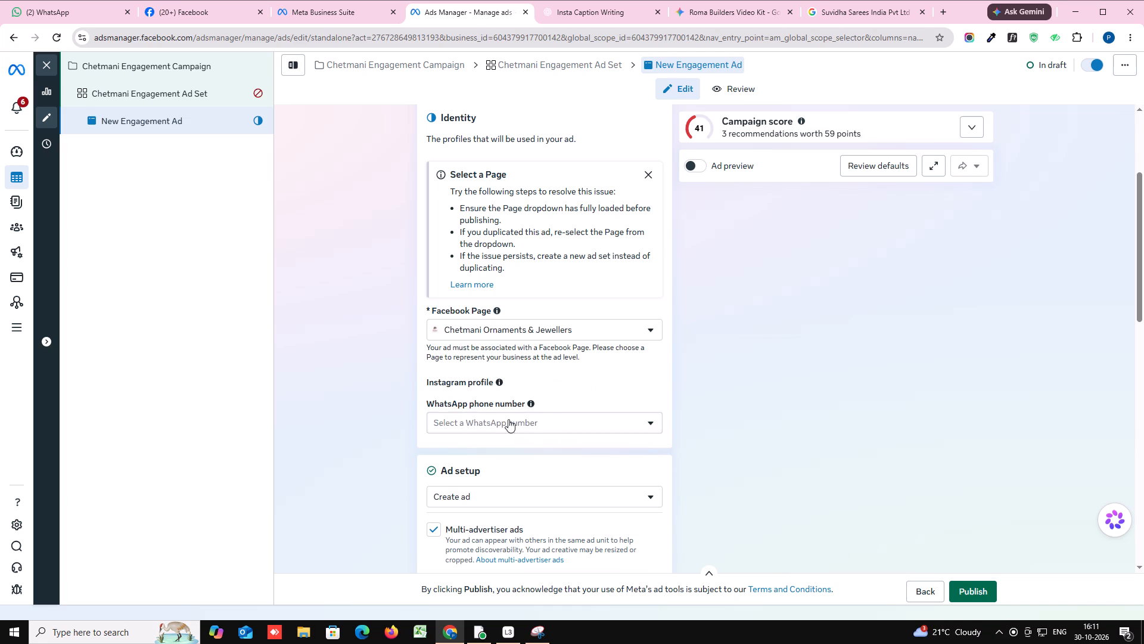
# Choose a WhatsApp phone number for the ad's identity.
pyautogui.click(554, 419)
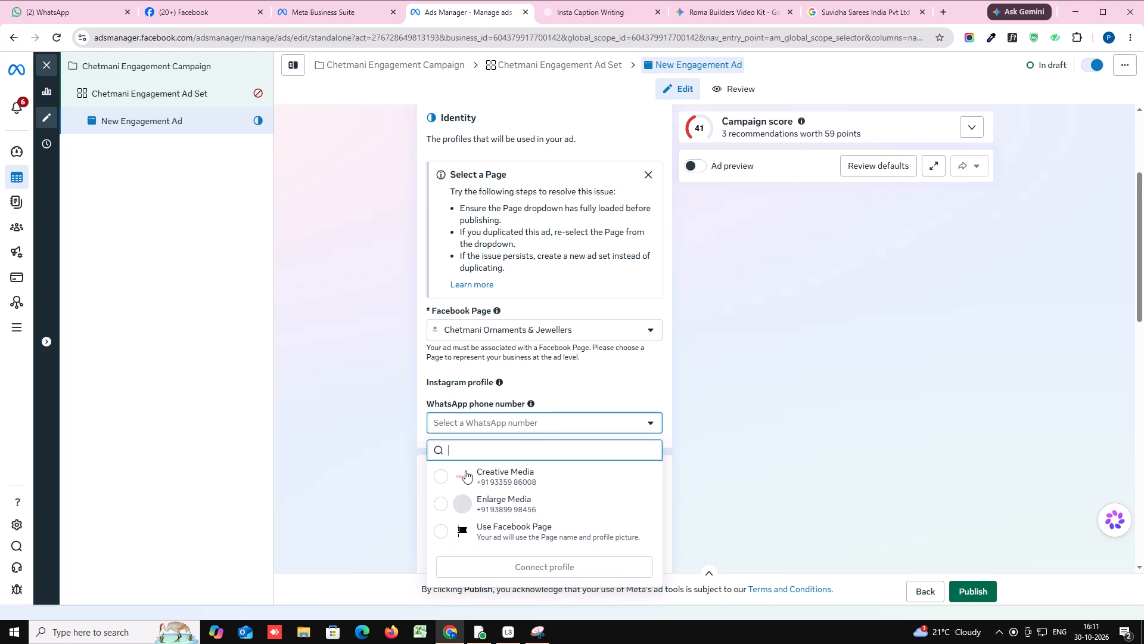
pyautogui.click(456, 474)
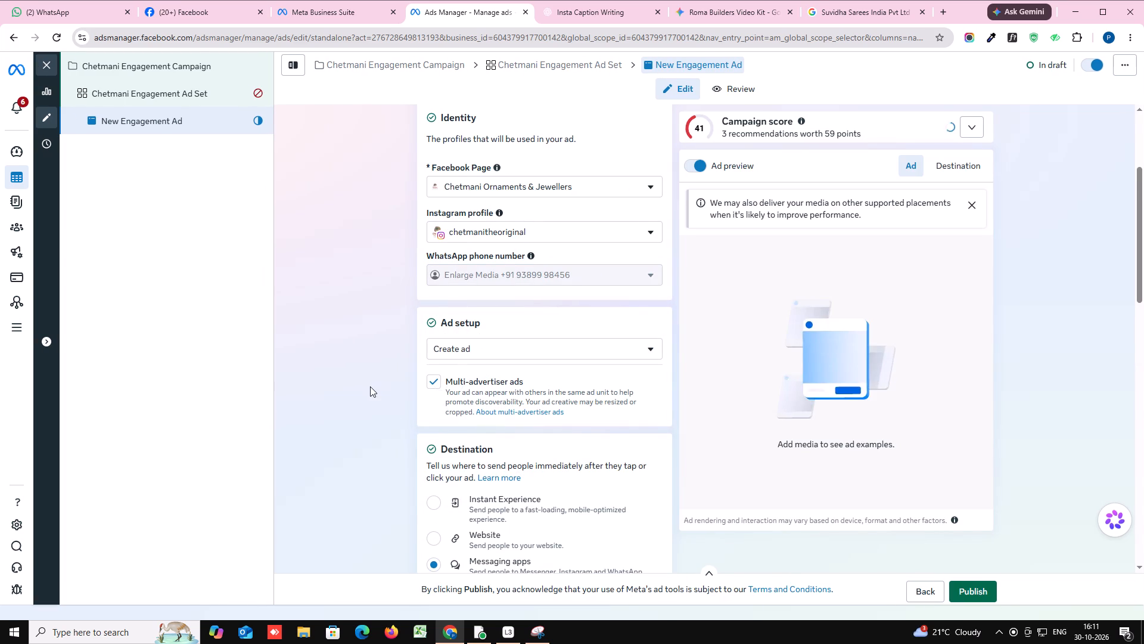
# Examine the ad's setup, messaging app destinations, creative requirements and conversation template.
pyautogui.scroll(-1, 349, 307)
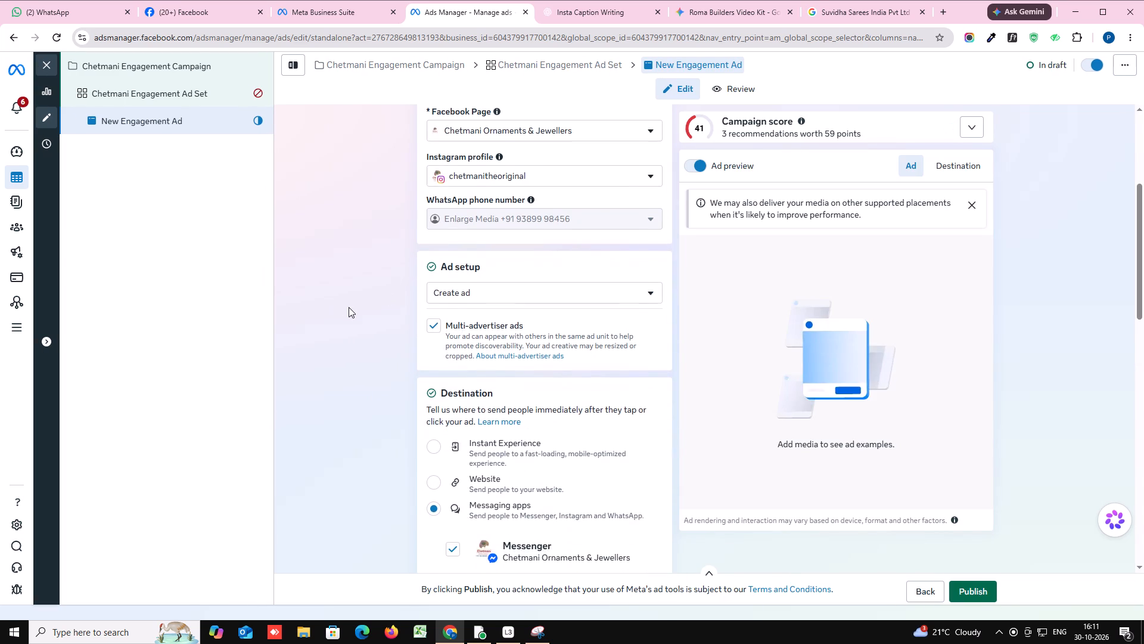
pyautogui.scroll(-5, 349, 307)
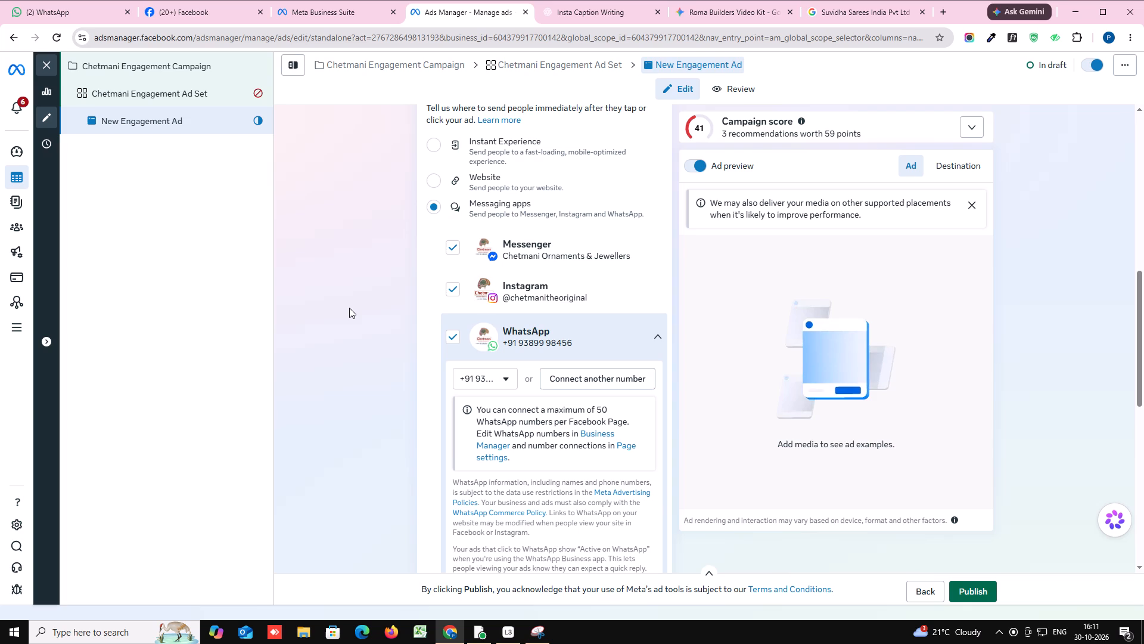
pyautogui.scroll(-7, 349, 308)
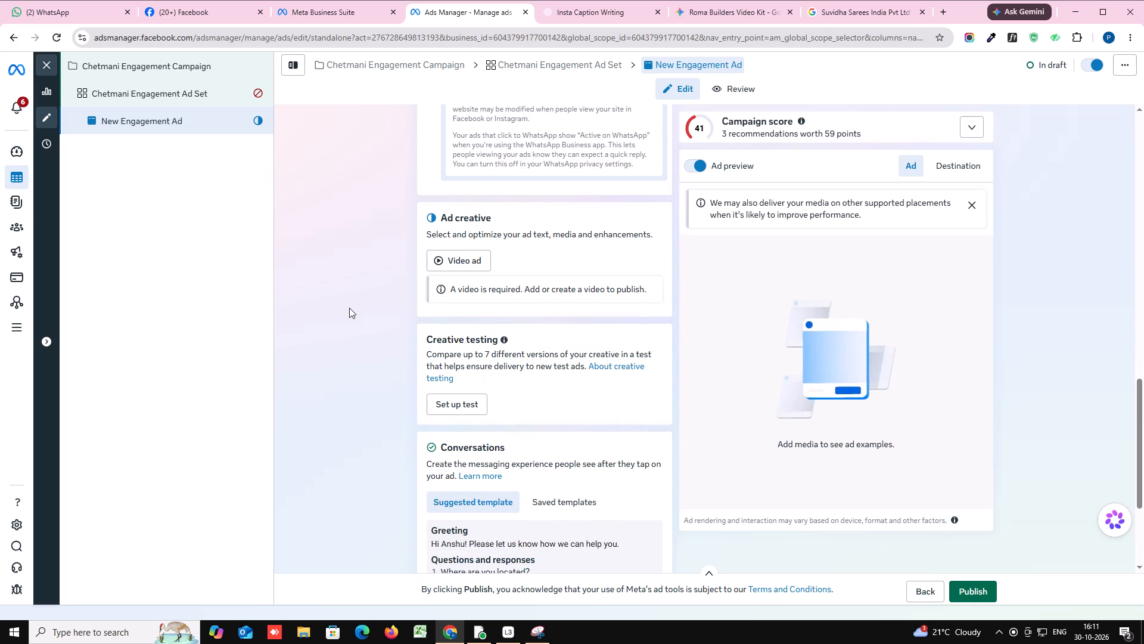
pyautogui.scroll(-2, 349, 308)
pyautogui.scroll(5, 349, 308)
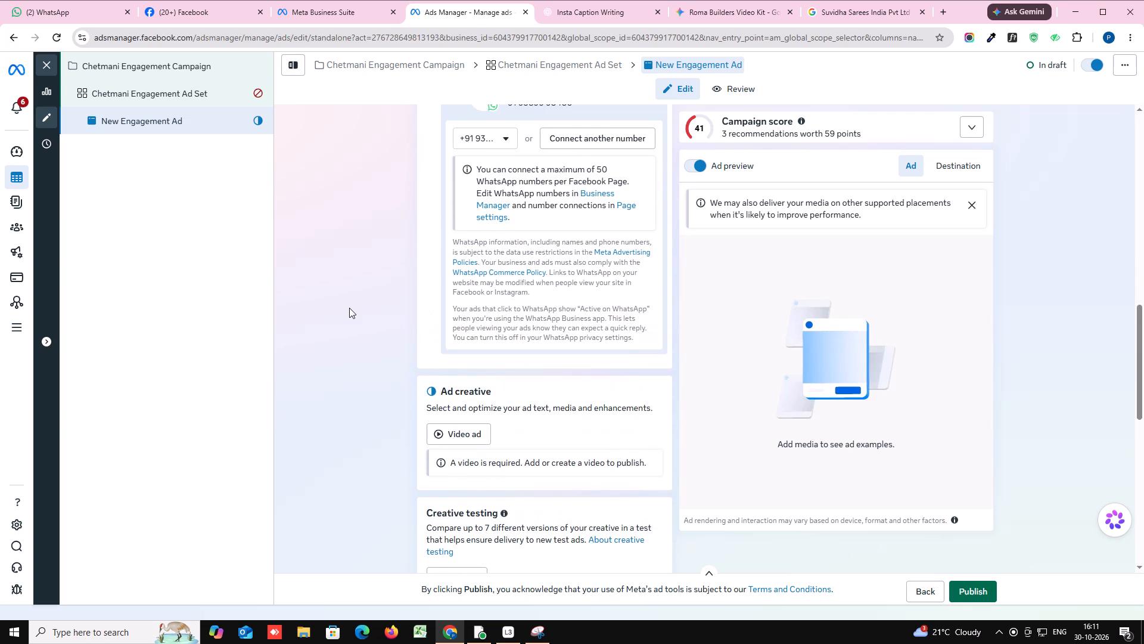
pyautogui.scroll(4, 349, 308)
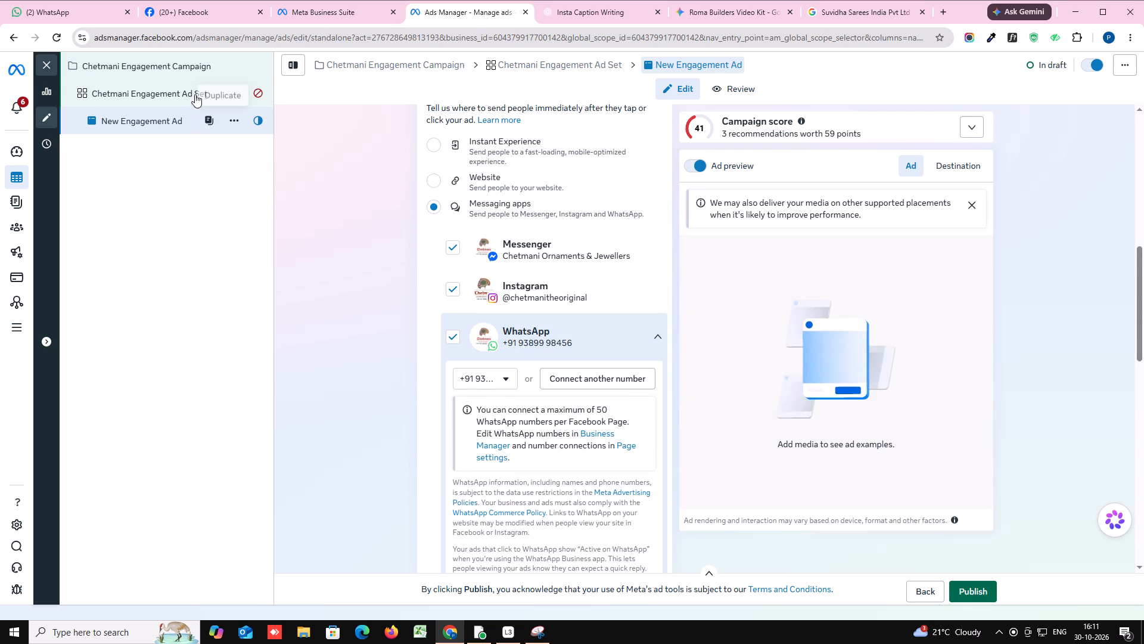
# Examine the Chetmani Engagement Ad Set's budget, schedule, audience and placement settings, including the individual Stories, Status, Reels placements.
pyautogui.click(178, 92)
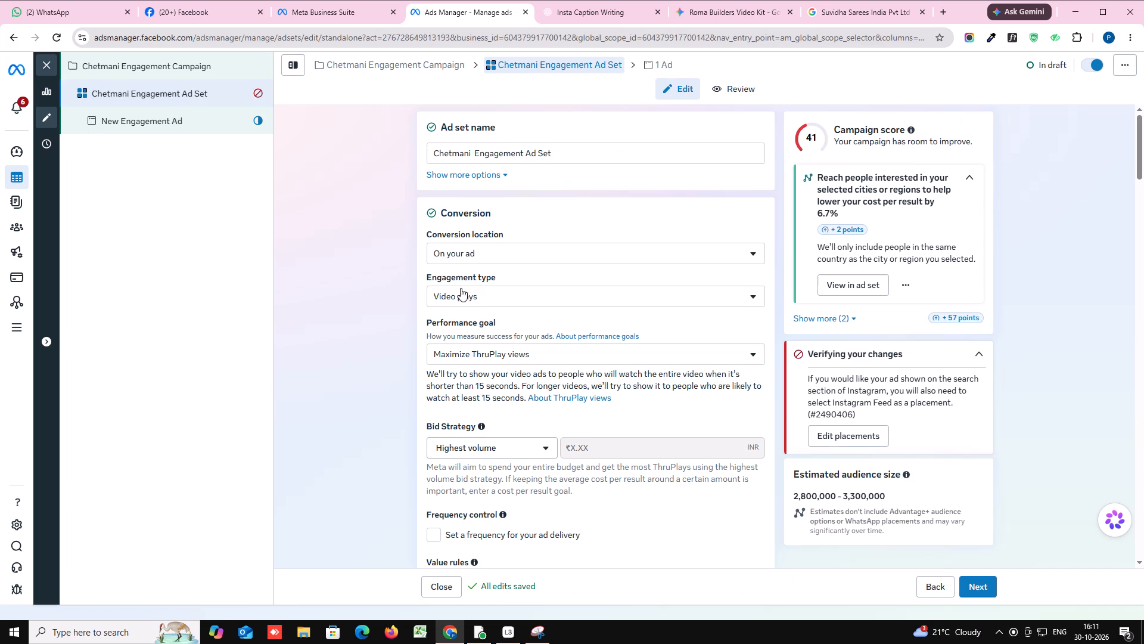
pyautogui.scroll(-10, 371, 141)
pyautogui.scroll(-1, 384, 248)
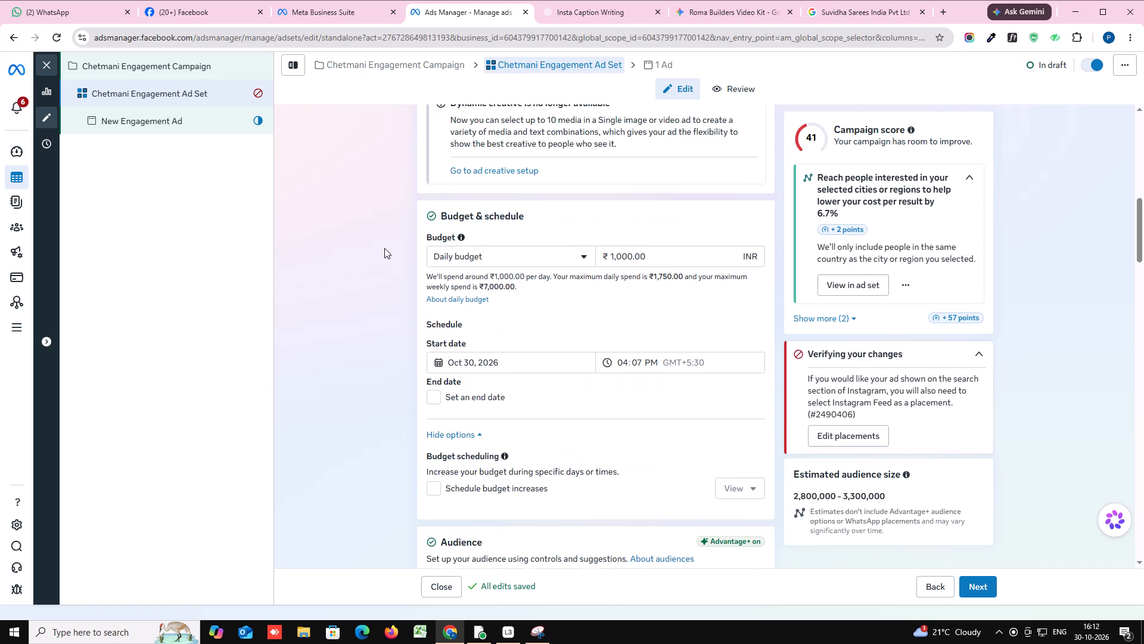
pyautogui.scroll(-2, 384, 248)
pyautogui.scroll(2, 384, 248)
pyautogui.scroll(-4, 384, 248)
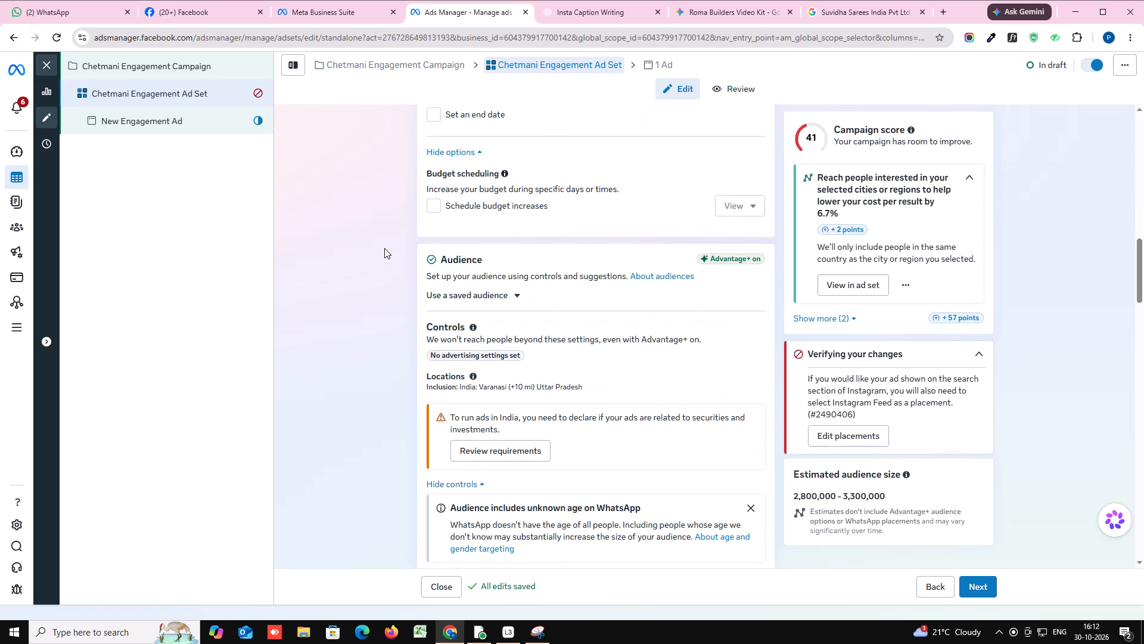
pyautogui.scroll(-14, 384, 248)
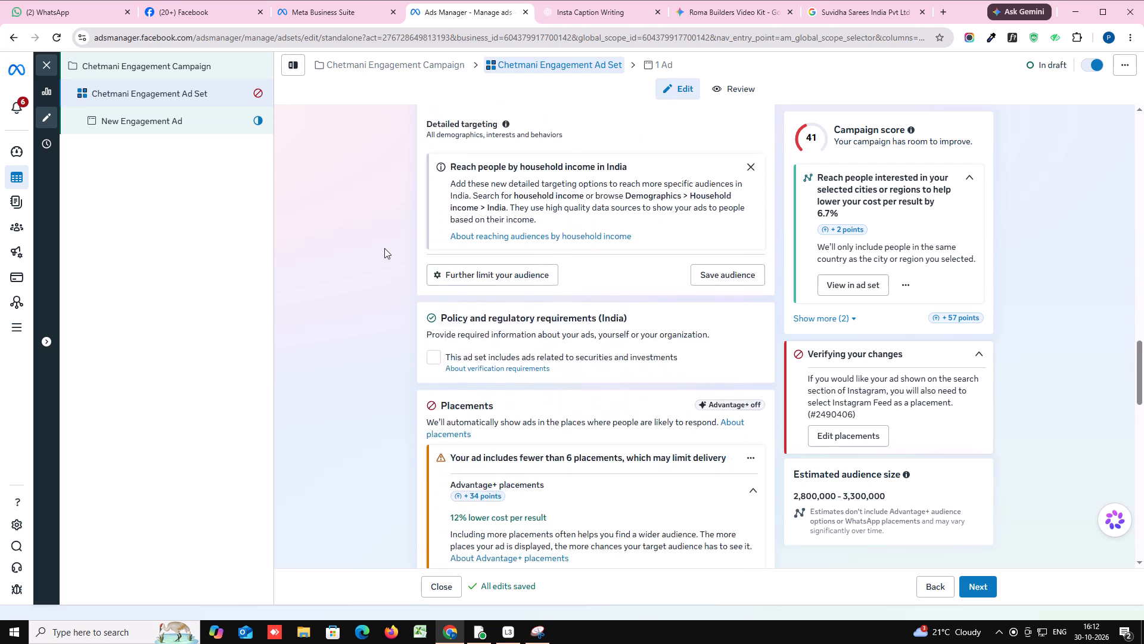
pyautogui.scroll(-9, 384, 248)
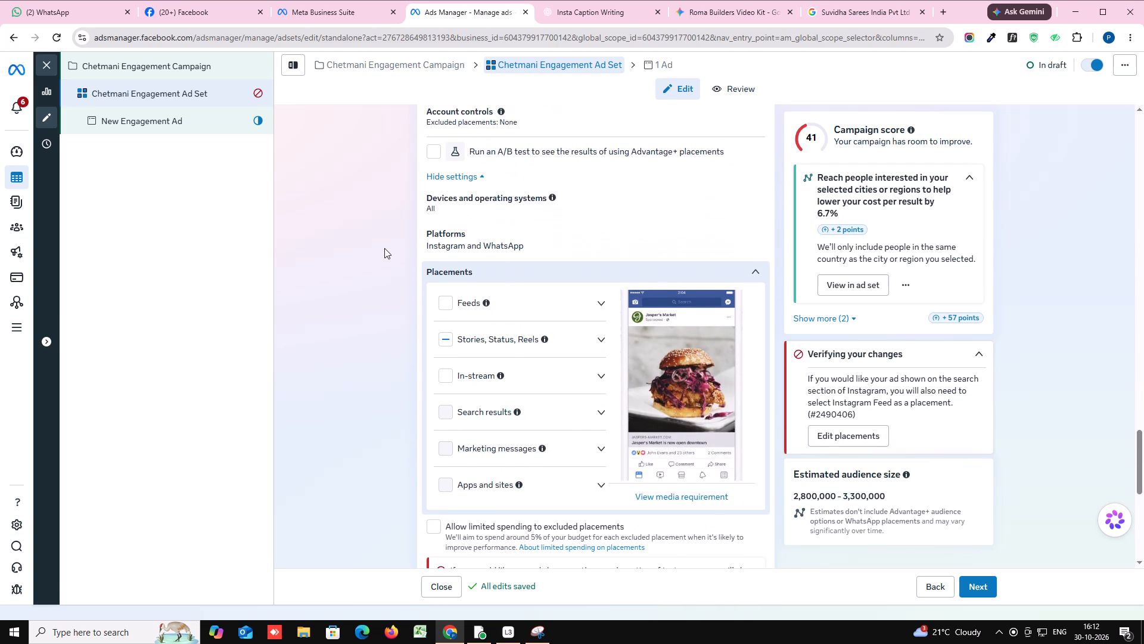
pyautogui.scroll(-2, 384, 248)
pyautogui.click(603, 213)
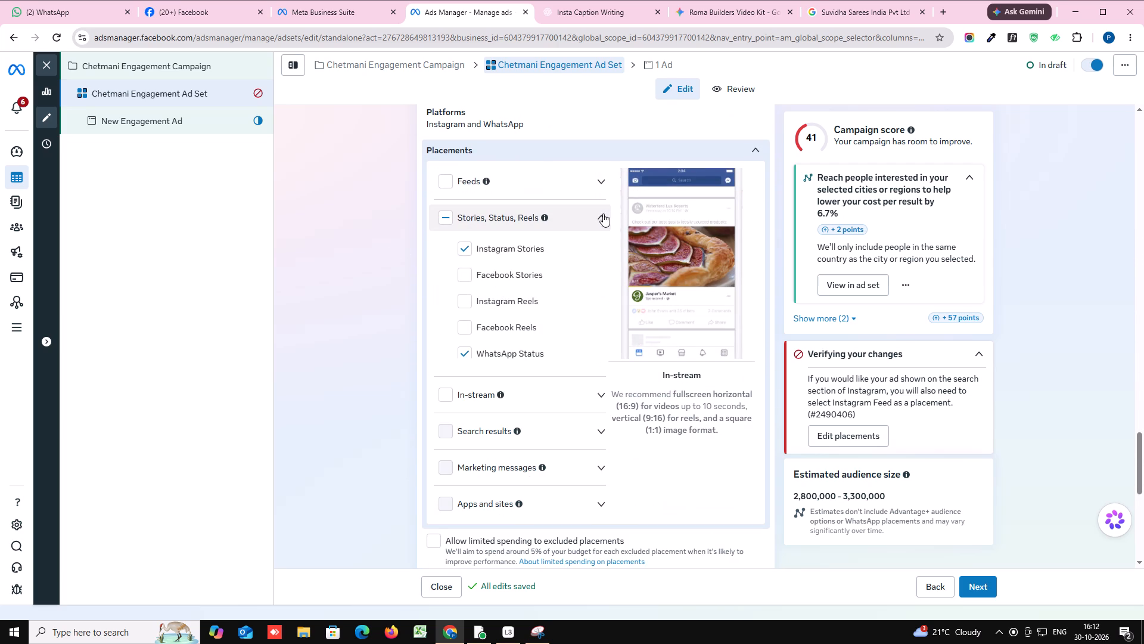
pyautogui.scroll(-3, 381, 290)
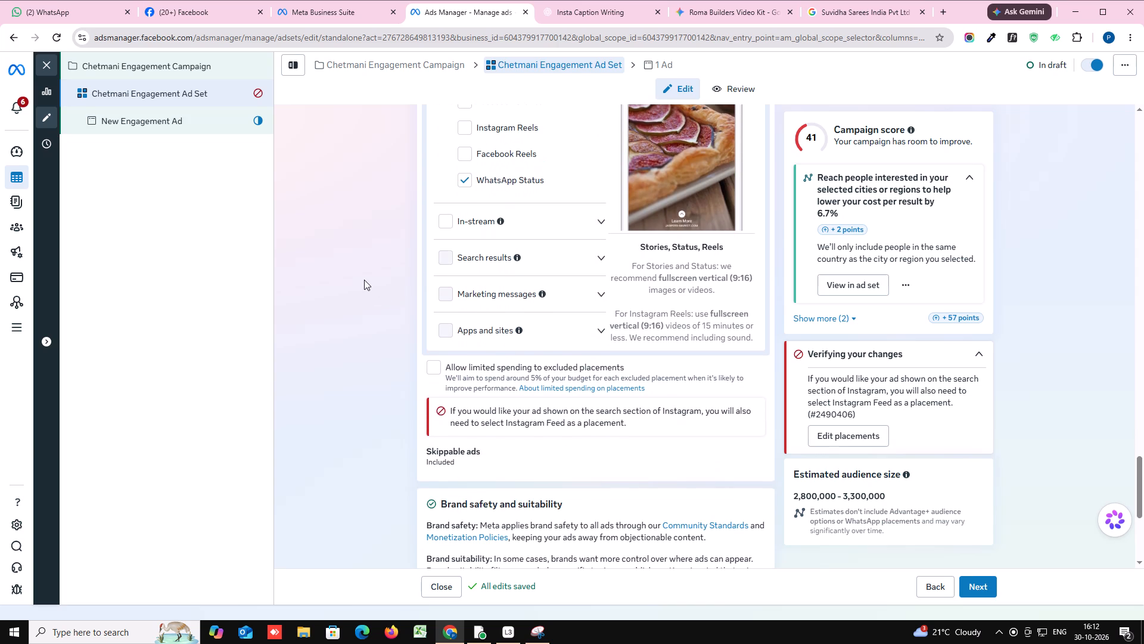
# Allow limited spending to excluded placements in the engagement ad set.
pyautogui.click(434, 361)
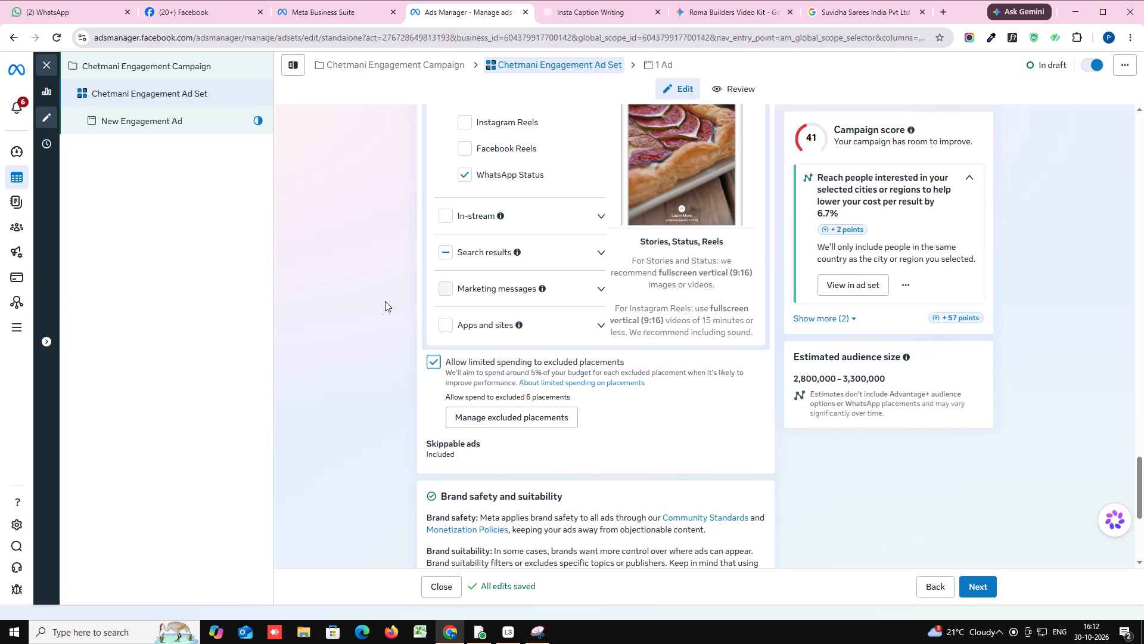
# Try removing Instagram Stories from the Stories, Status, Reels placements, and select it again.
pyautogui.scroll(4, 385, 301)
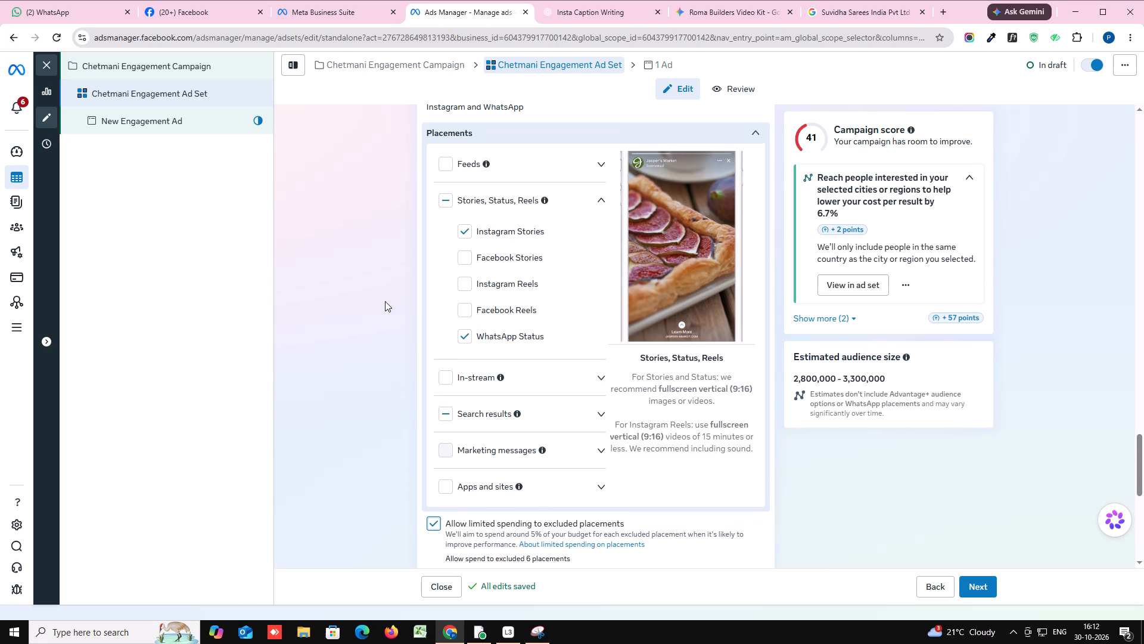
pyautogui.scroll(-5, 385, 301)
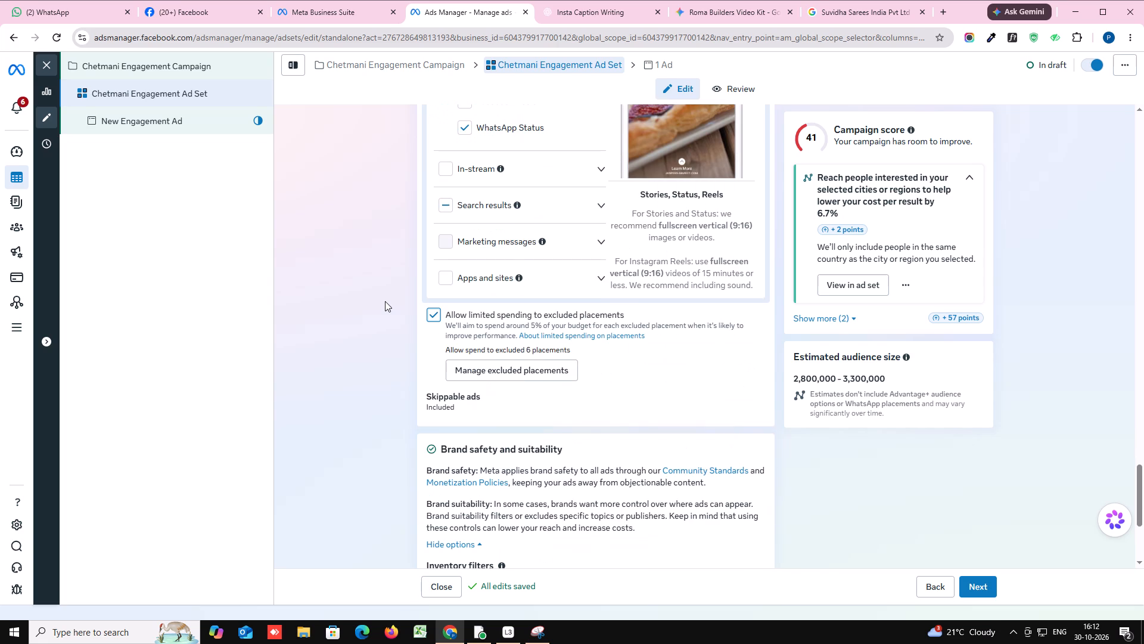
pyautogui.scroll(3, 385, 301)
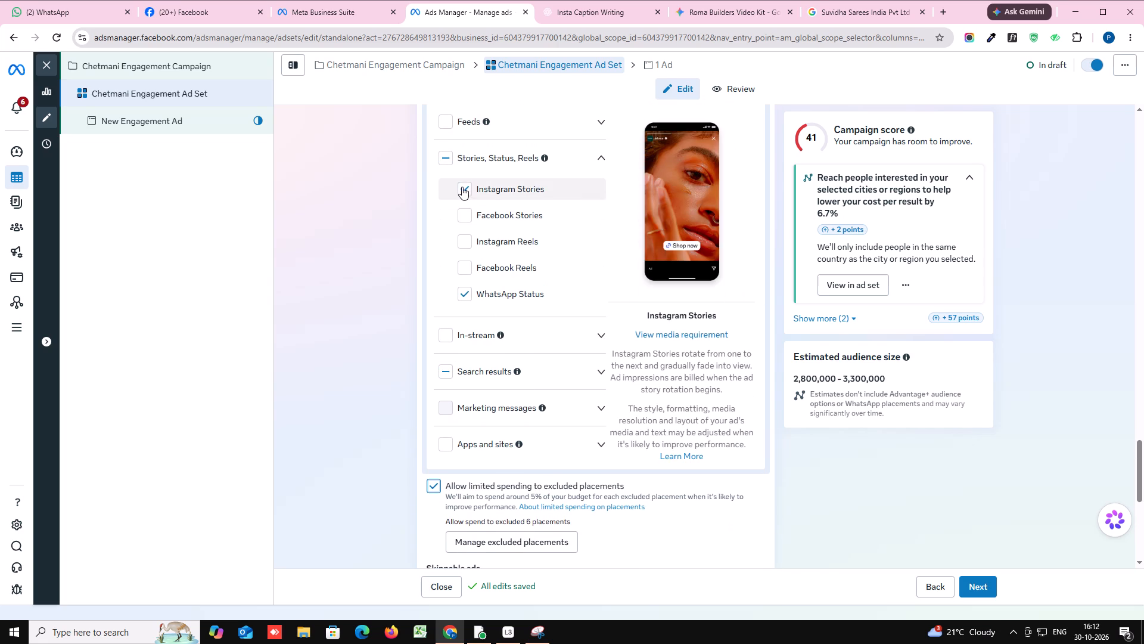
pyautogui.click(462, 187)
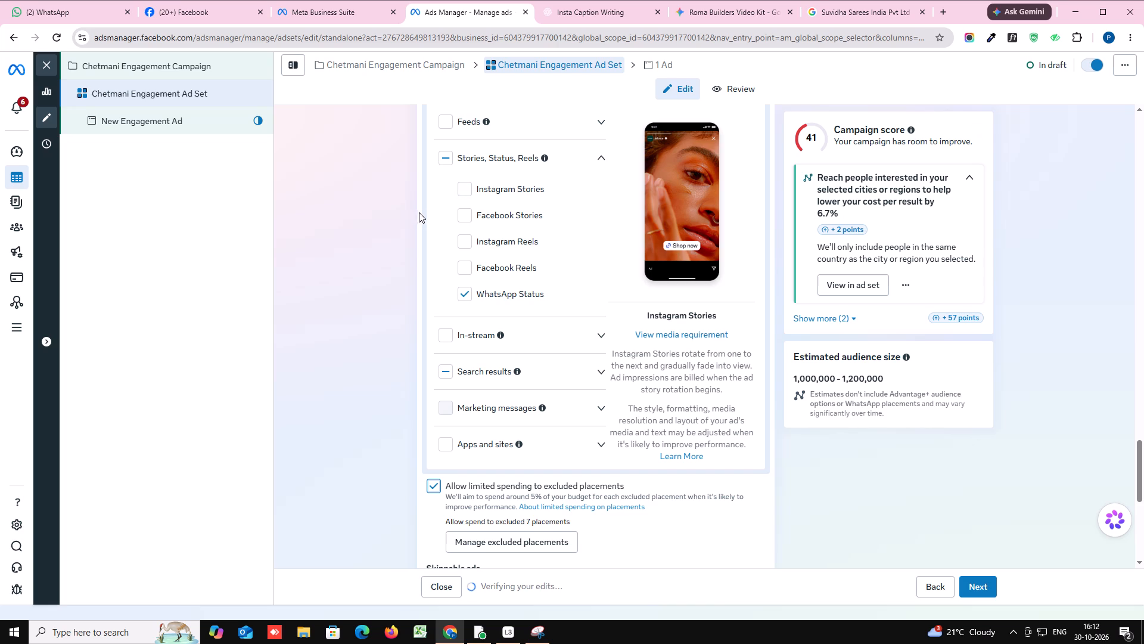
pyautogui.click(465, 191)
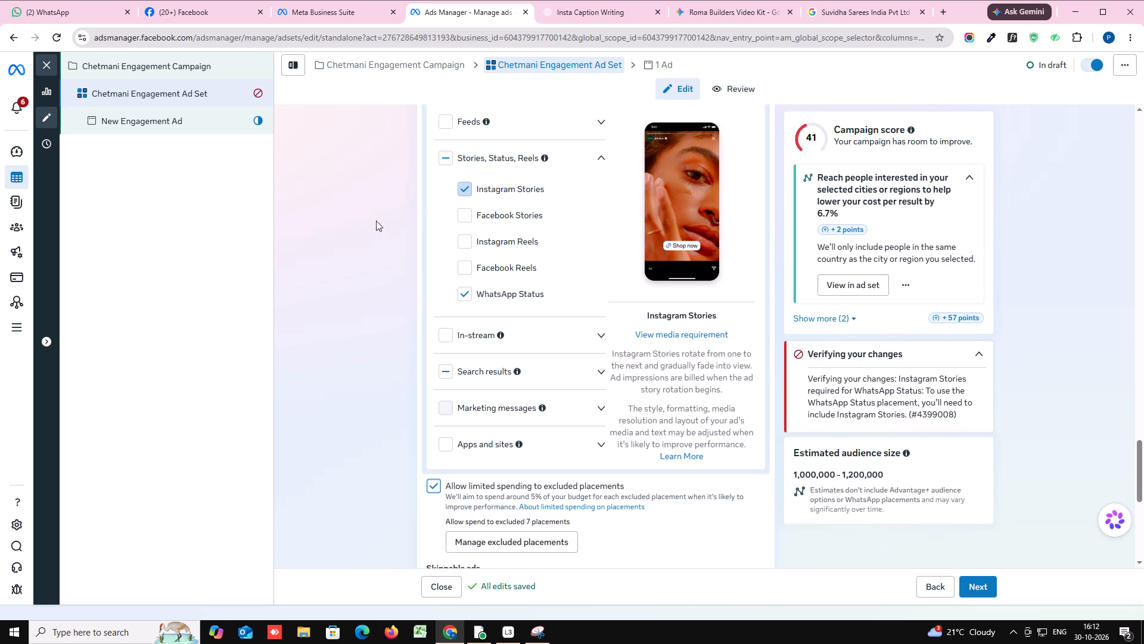
# Remove Instagram search results from the ad set's Search results placements.
pyautogui.scroll(-4, 346, 341)
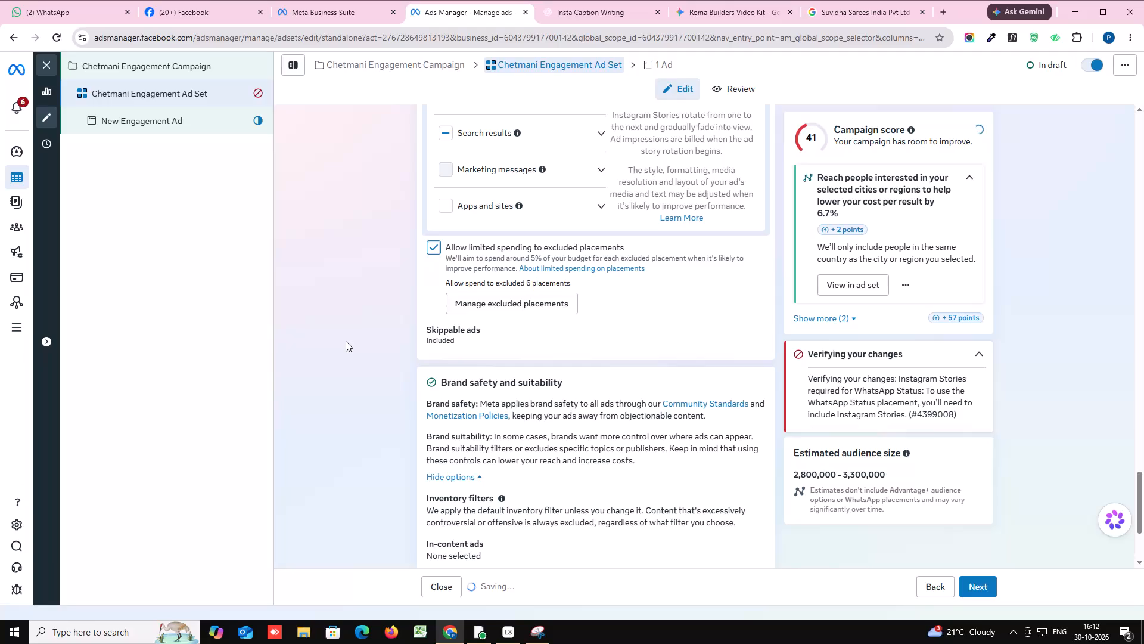
pyautogui.click(596, 131)
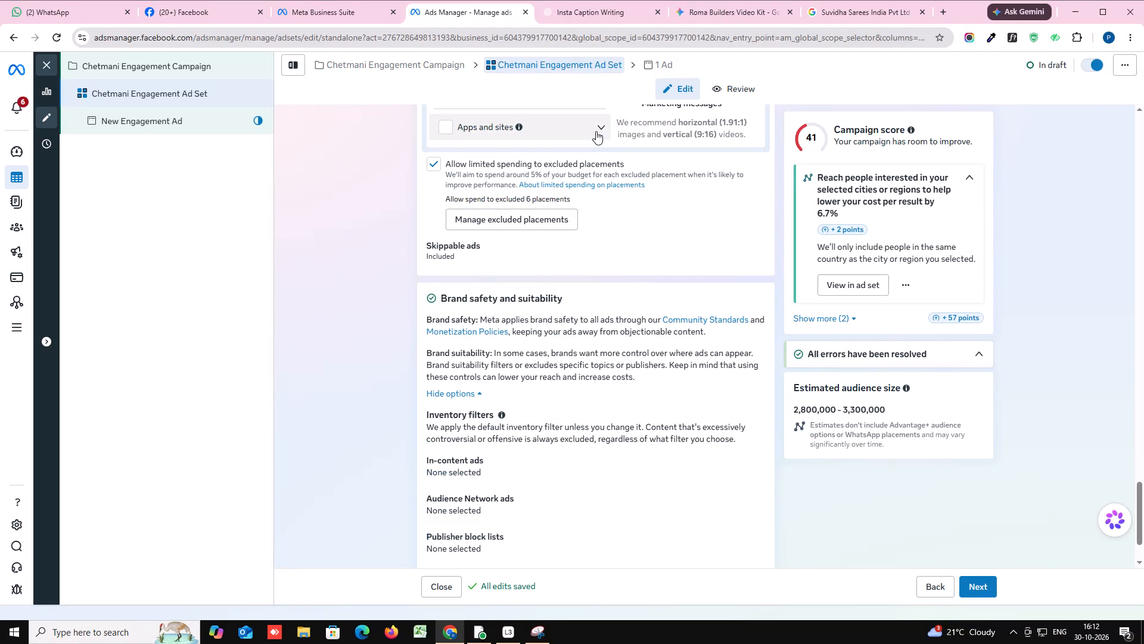
pyautogui.scroll(3, 565, 221)
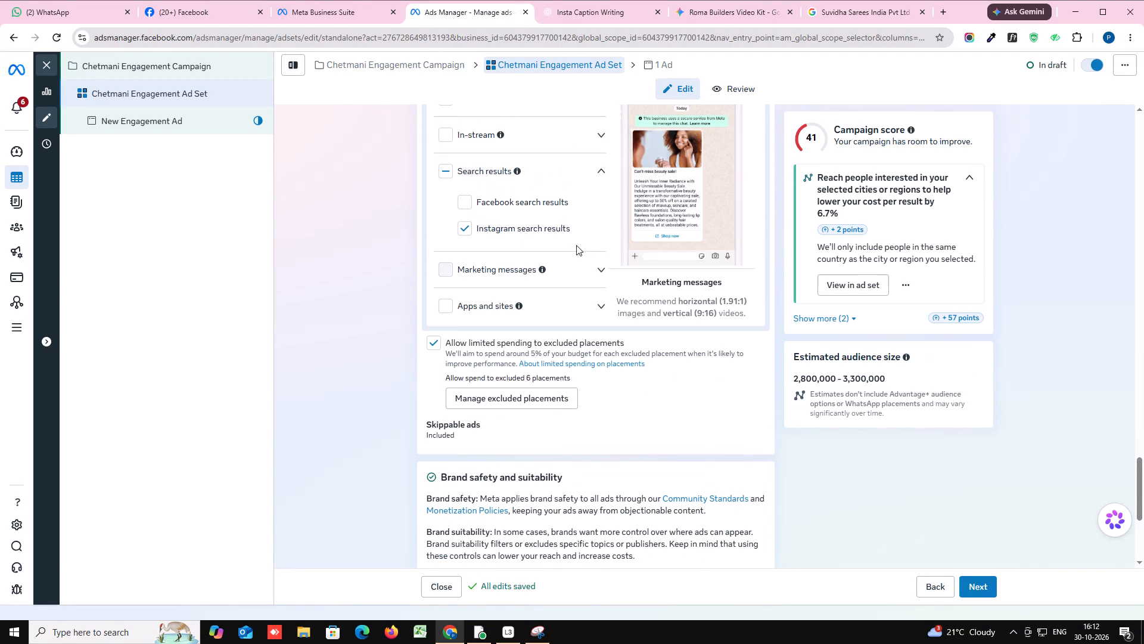
pyautogui.click(465, 228)
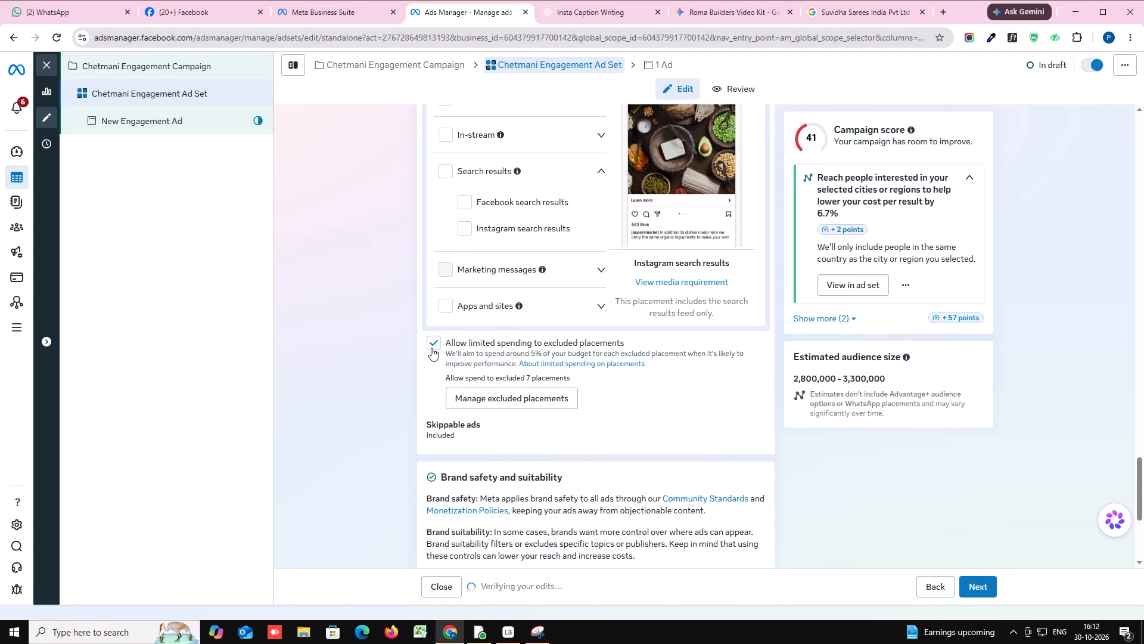
# Turn off limited spending to excluded placements and accept excluding the additional placements tied to Facebook Feed and Instagram feed.
pyautogui.click(431, 348)
pyautogui.click(677, 347)
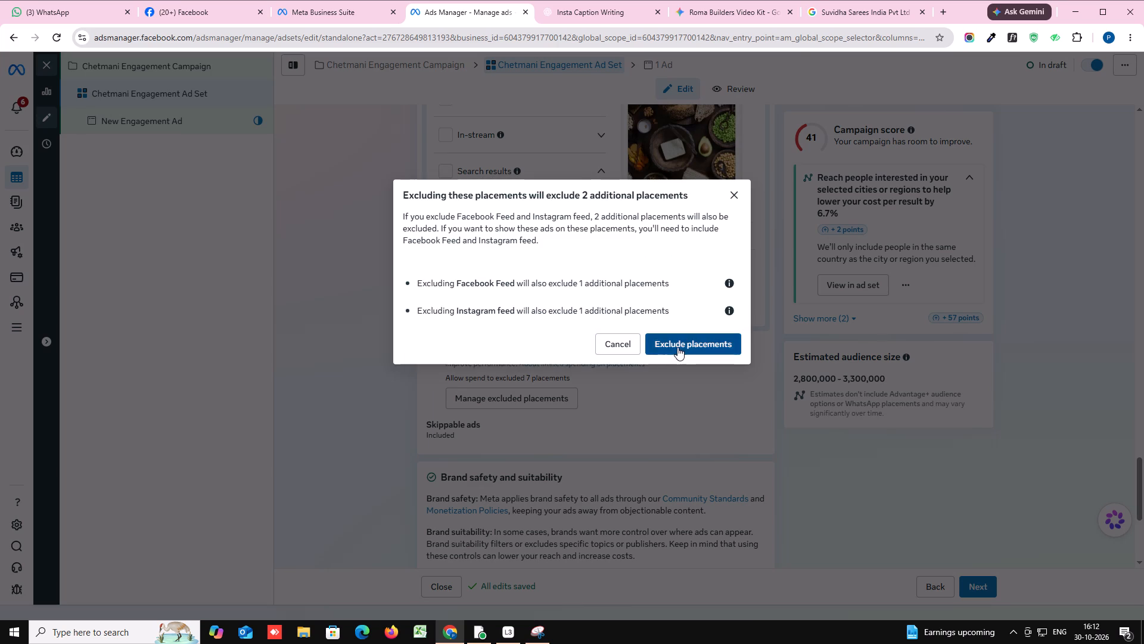
# Check the selected Stories, Status, Reels placements and brand safety options, and continue to the New Engagement Ad settings.
pyautogui.scroll(2, 371, 264)
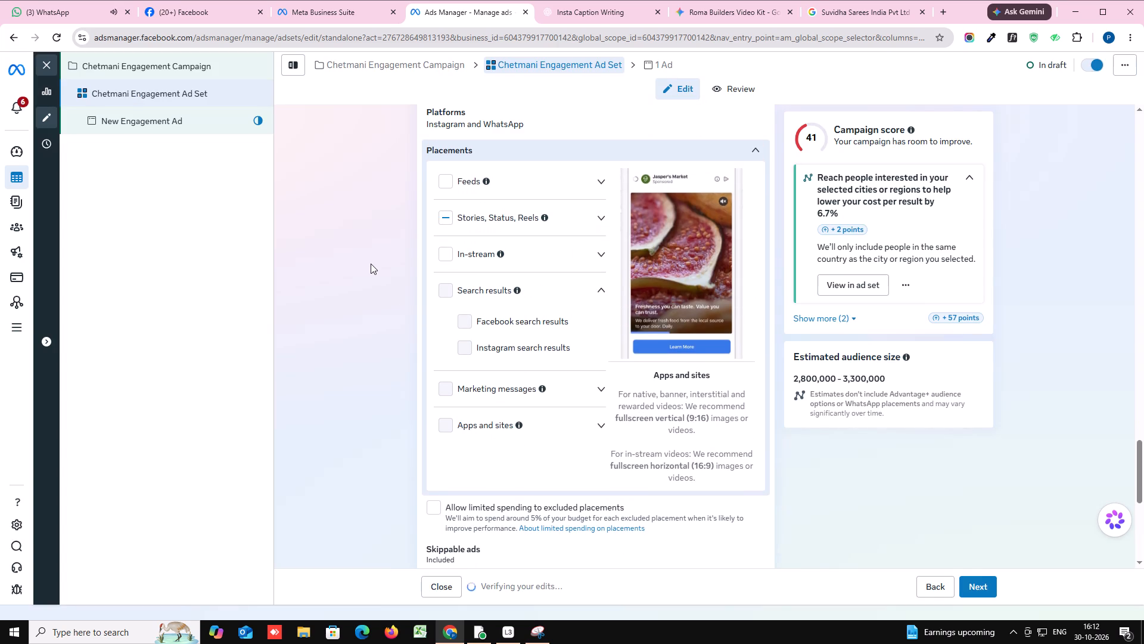
pyautogui.click(601, 212)
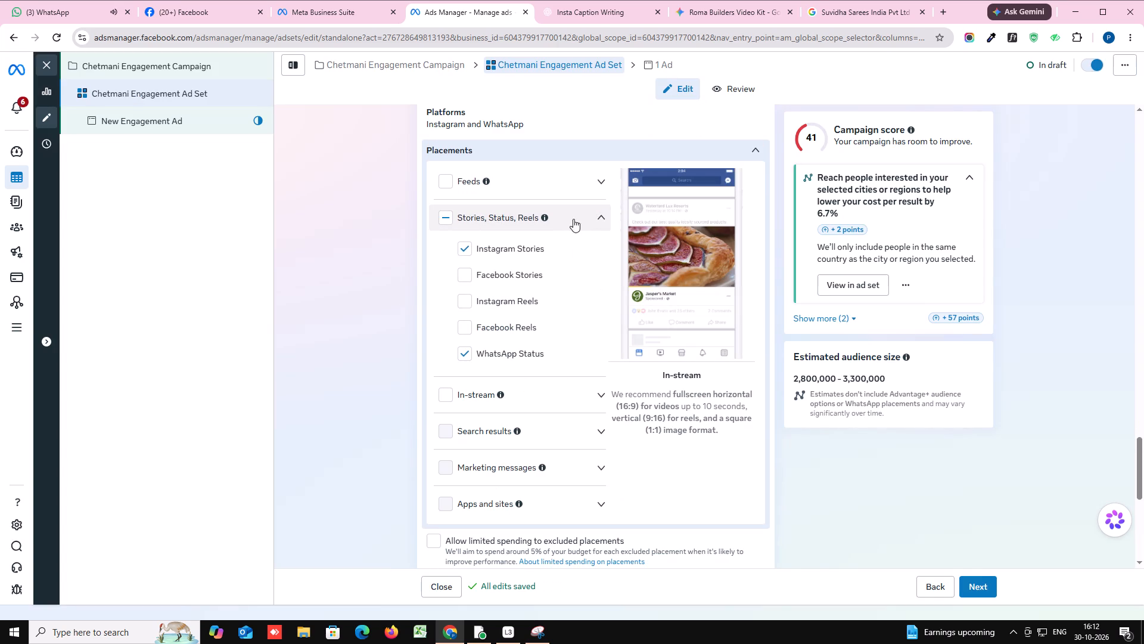
pyautogui.scroll(-8, 379, 330)
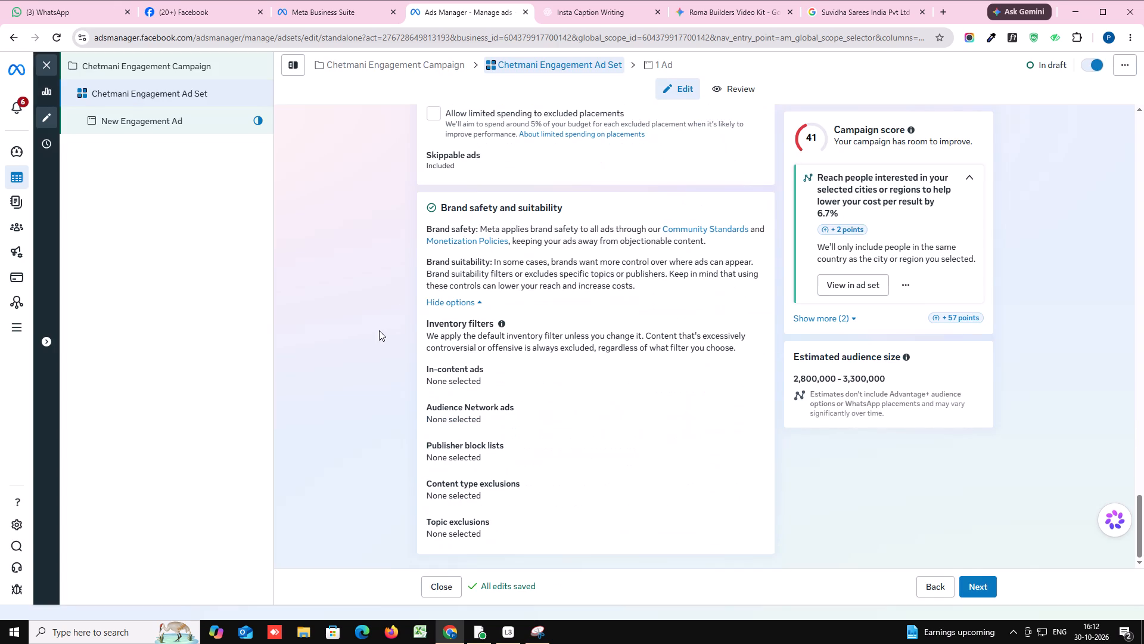
pyautogui.scroll(-5, 379, 330)
pyautogui.click(967, 580)
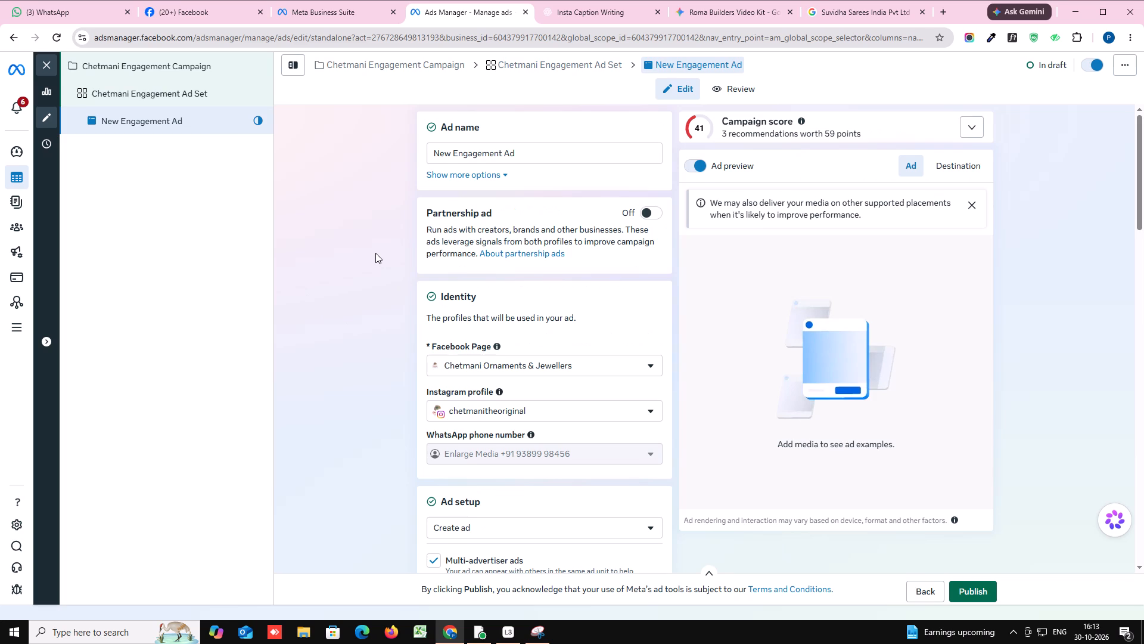
# Examine the New Engagement Ad's identity, ad setup choices, messaging destinations, creative requirements and conversation template.
pyautogui.scroll(-5, 375, 253)
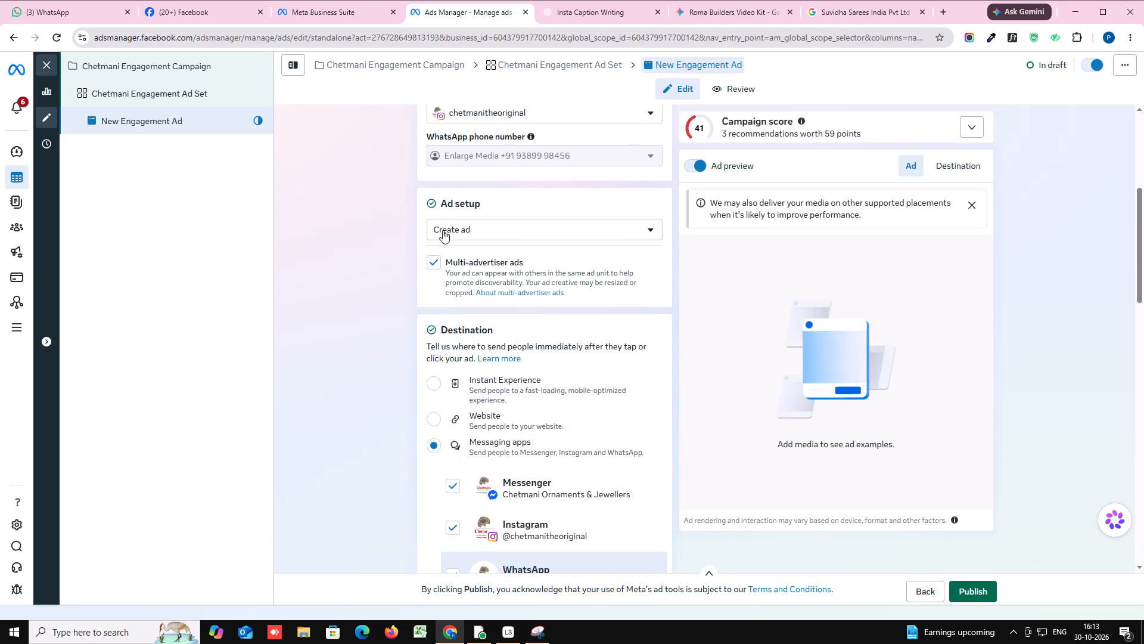
pyautogui.click(443, 230)
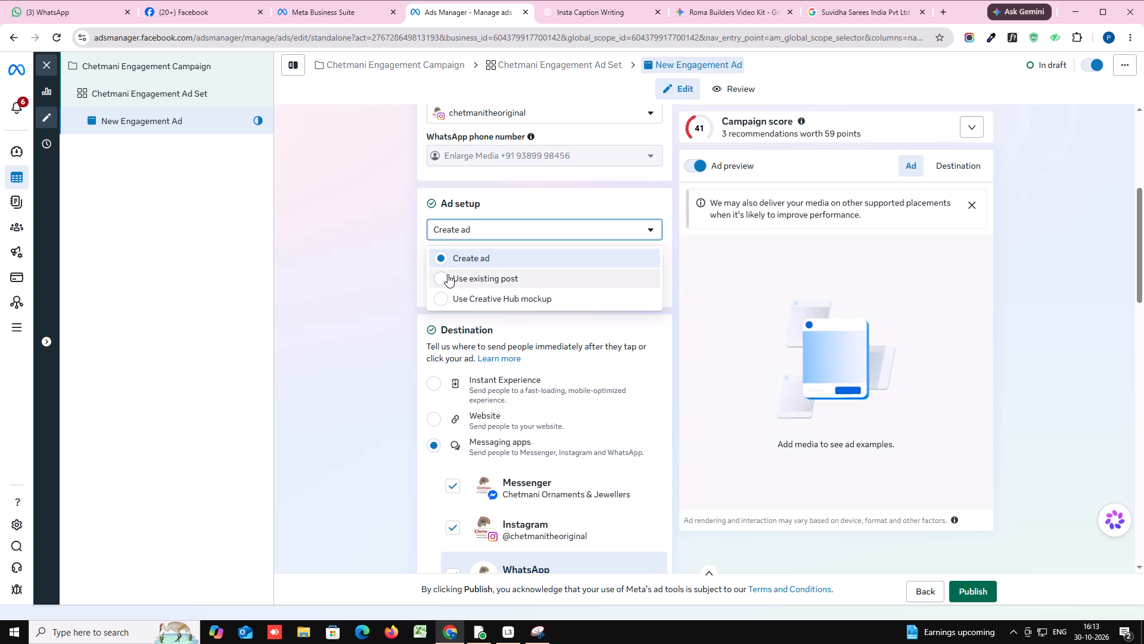
pyautogui.click(385, 262)
pyautogui.scroll(-3, 385, 262)
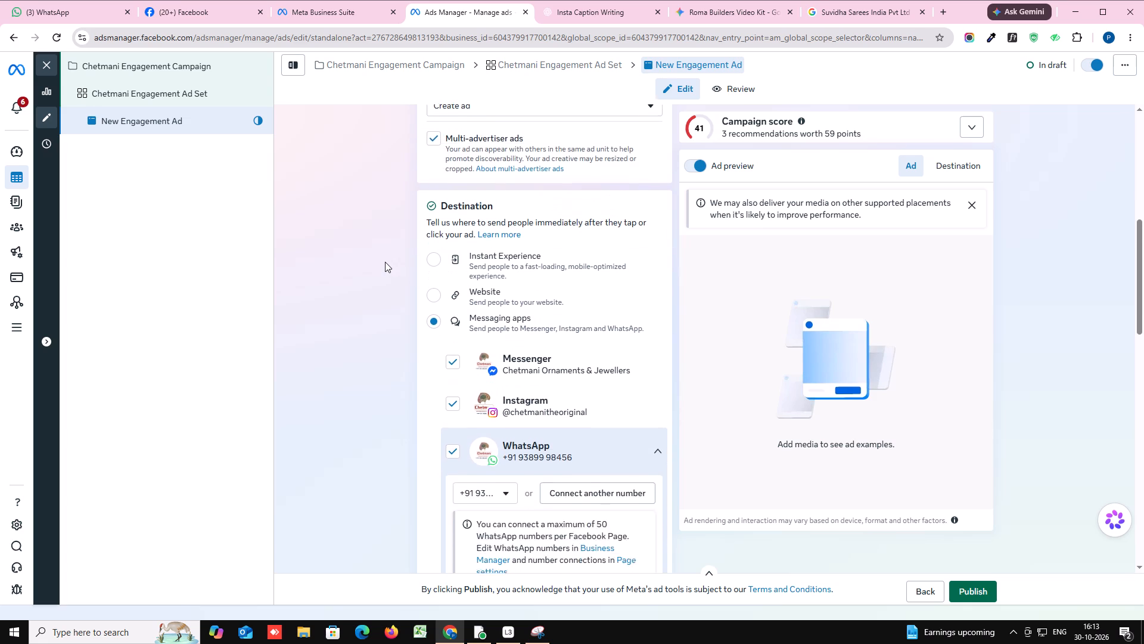
pyautogui.scroll(-2, 385, 262)
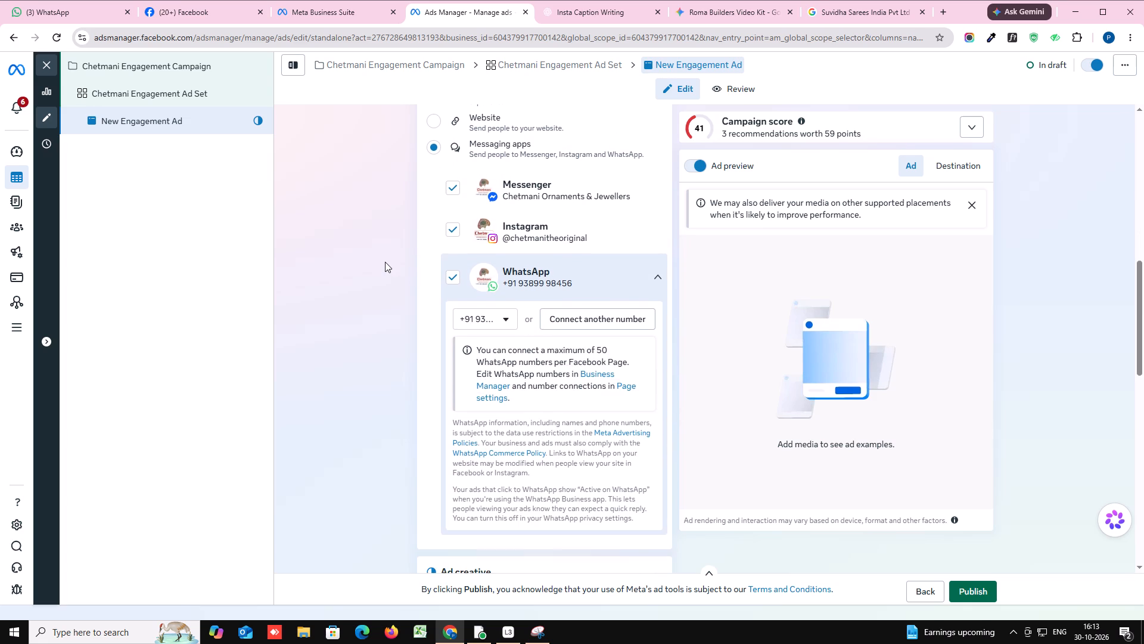
pyautogui.scroll(-4, 385, 262)
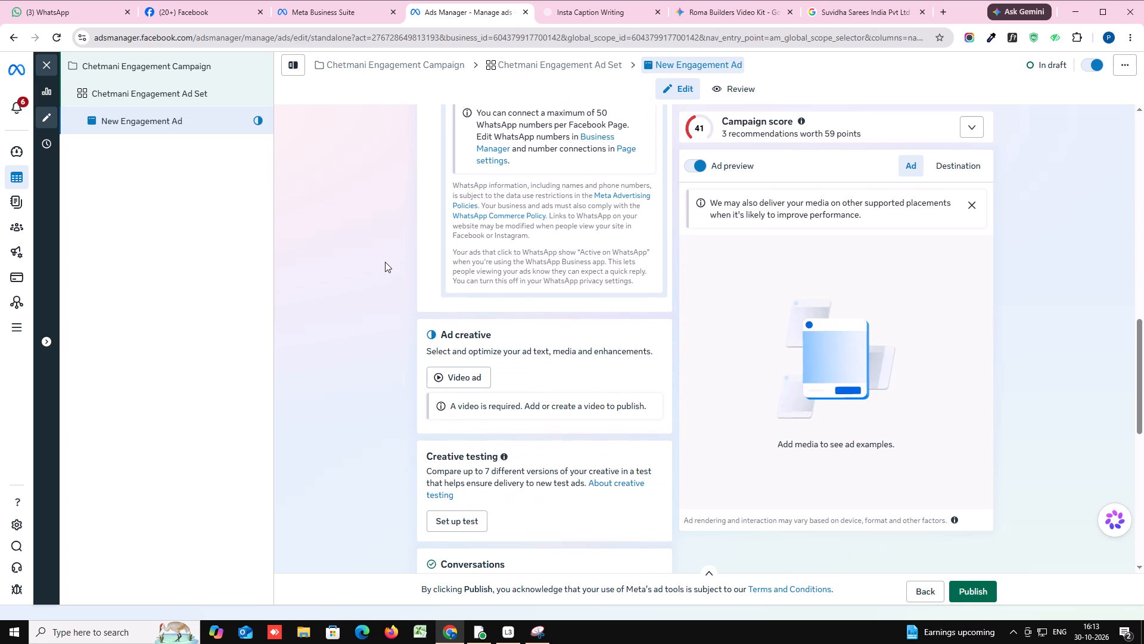
pyautogui.scroll(-2, 385, 262)
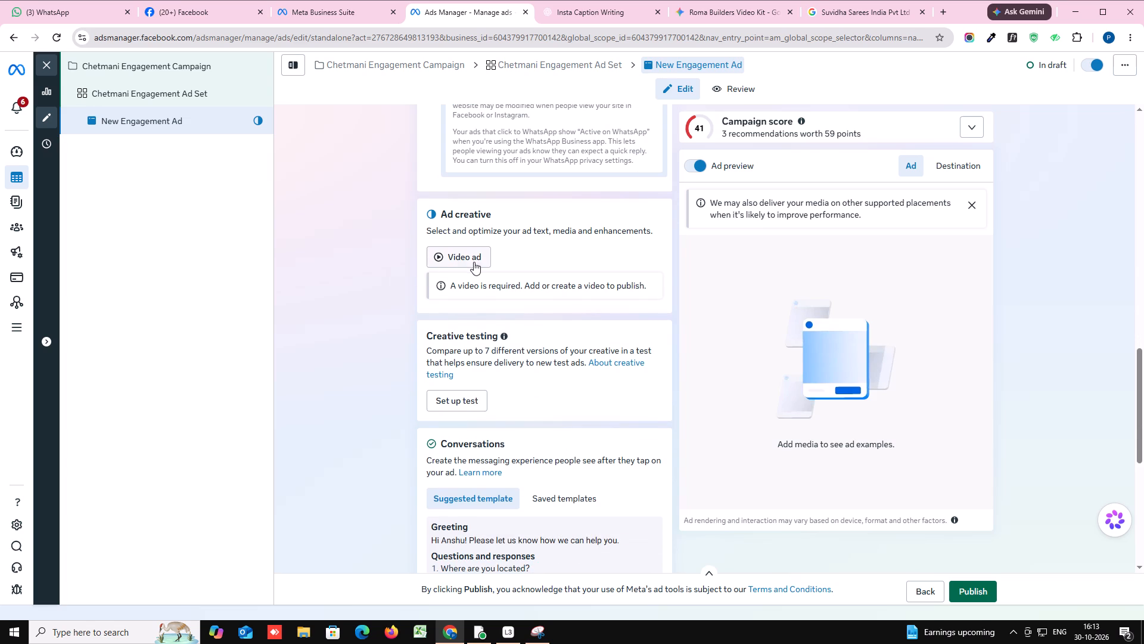
# Change the Chetmani Engagement Ad Set's engagement type to Interactions.
pyautogui.click(178, 97)
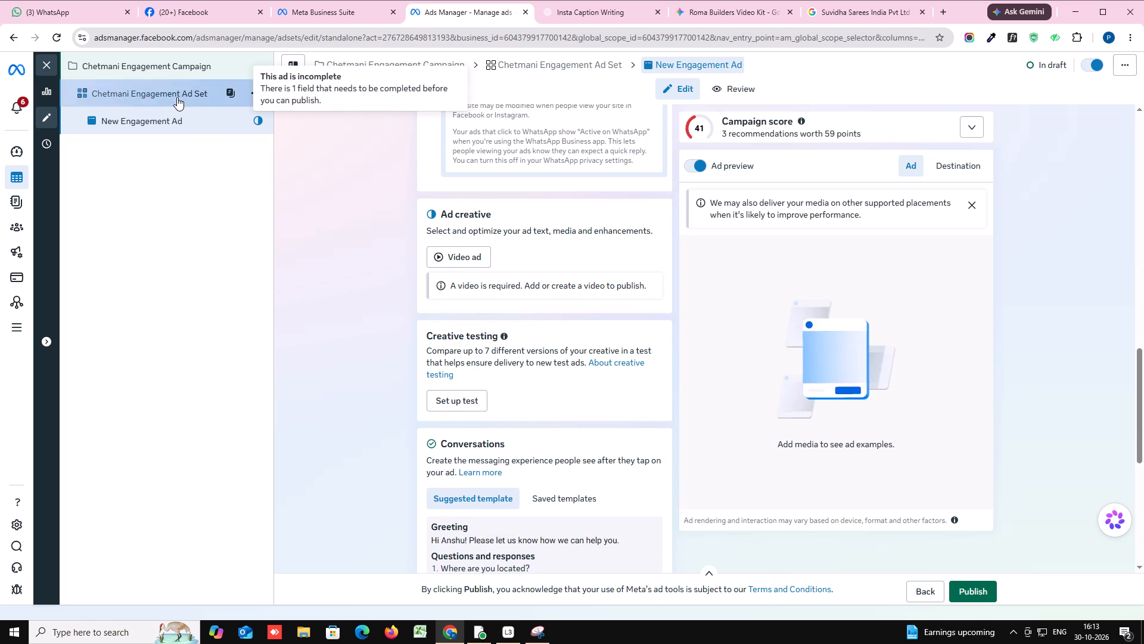
pyautogui.click(446, 290)
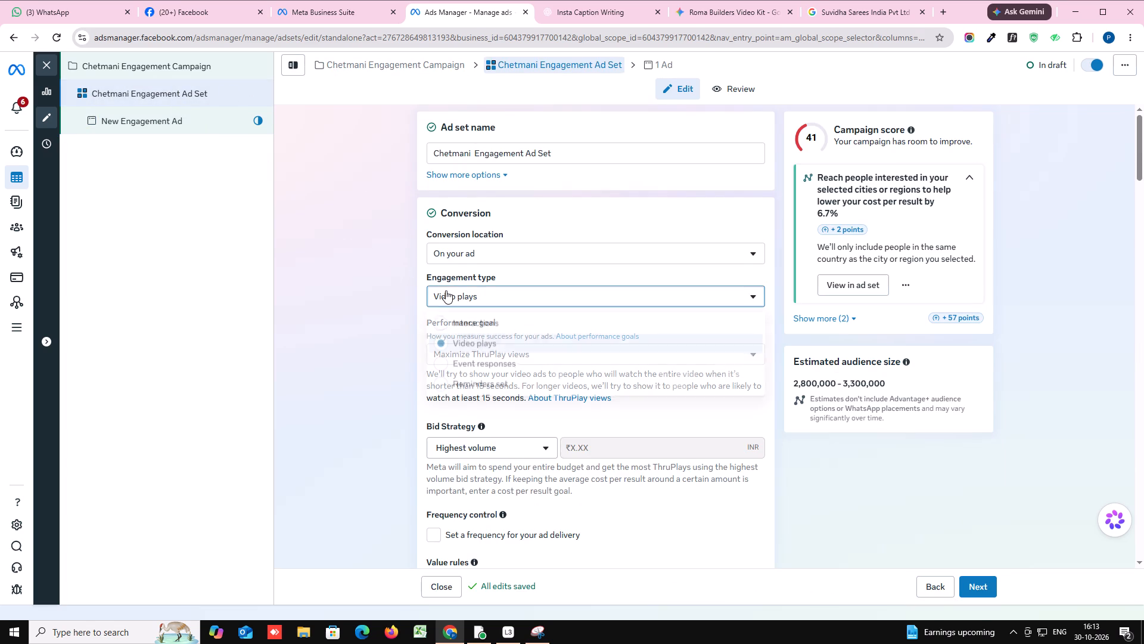
pyautogui.click(464, 327)
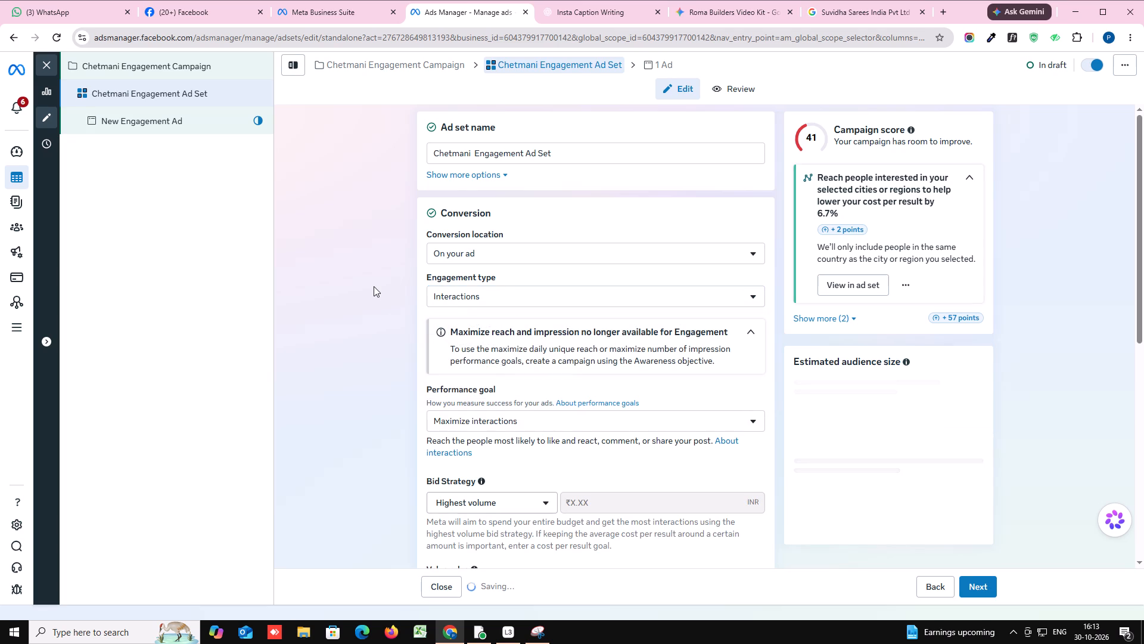
# Set the daily budget of the Chetmani Engagement Ad Set to ₹1,000.
pyautogui.scroll(-7, 374, 286)
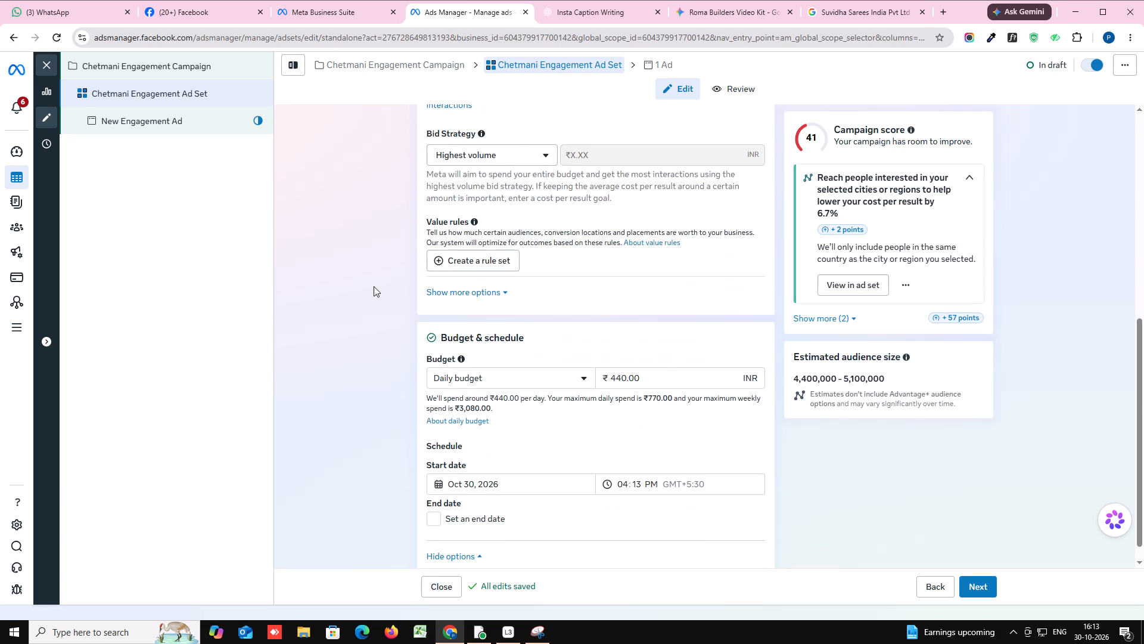
pyautogui.scroll(-3, 374, 286)
pyautogui.scroll(1, 499, 282)
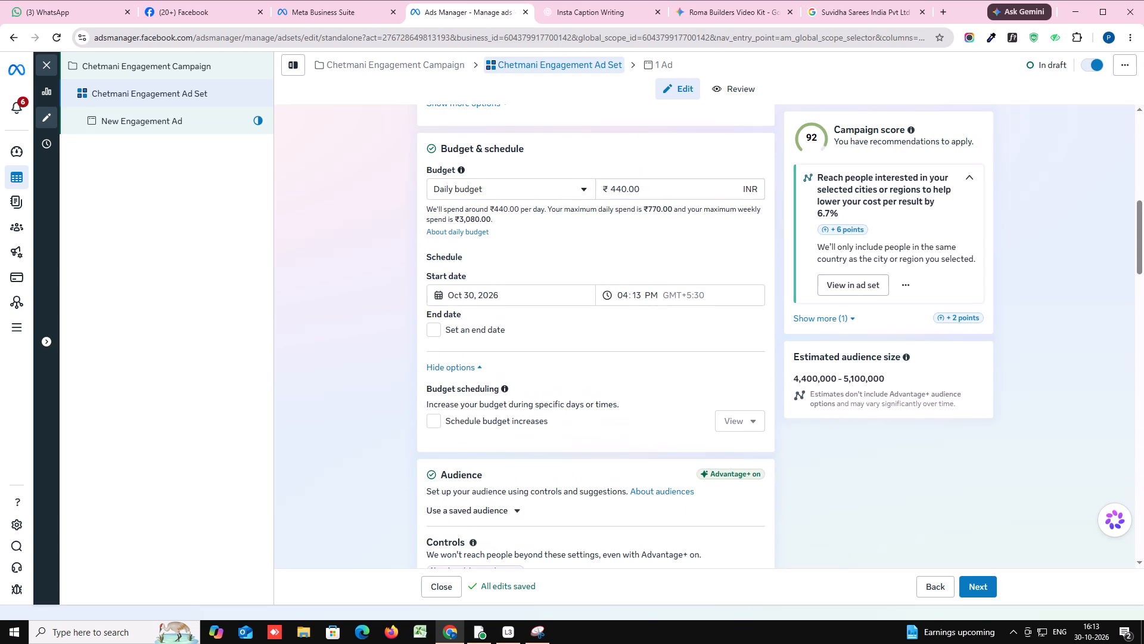
pyautogui.moveTo(650, 192); pyautogui.dragTo(612, 196)
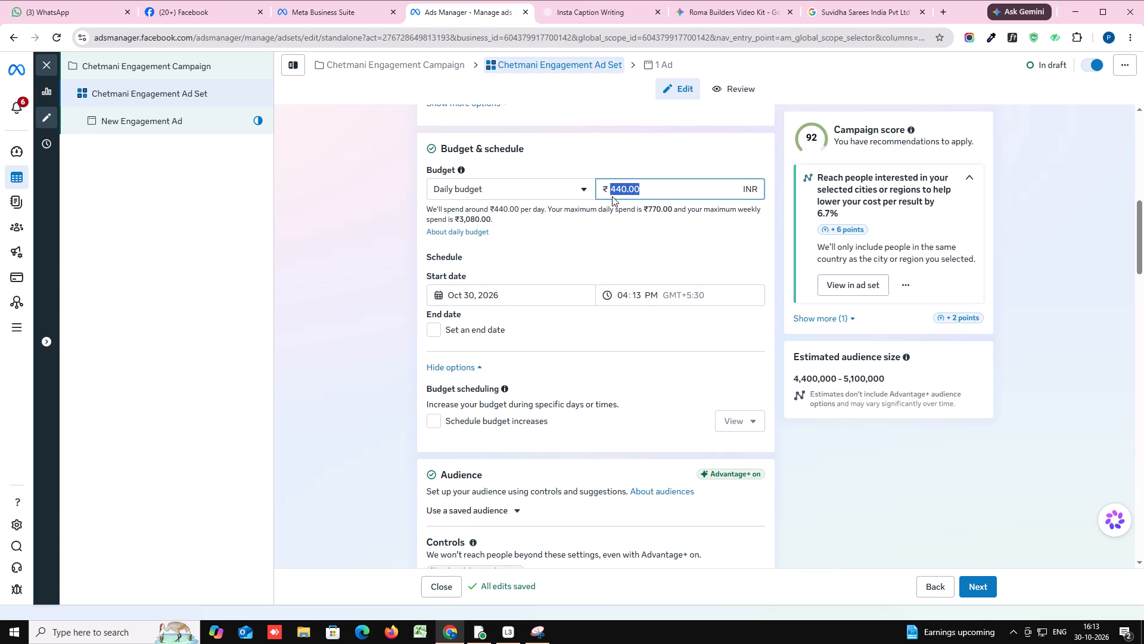
pyautogui.write('1000')
pyautogui.click(376, 235)
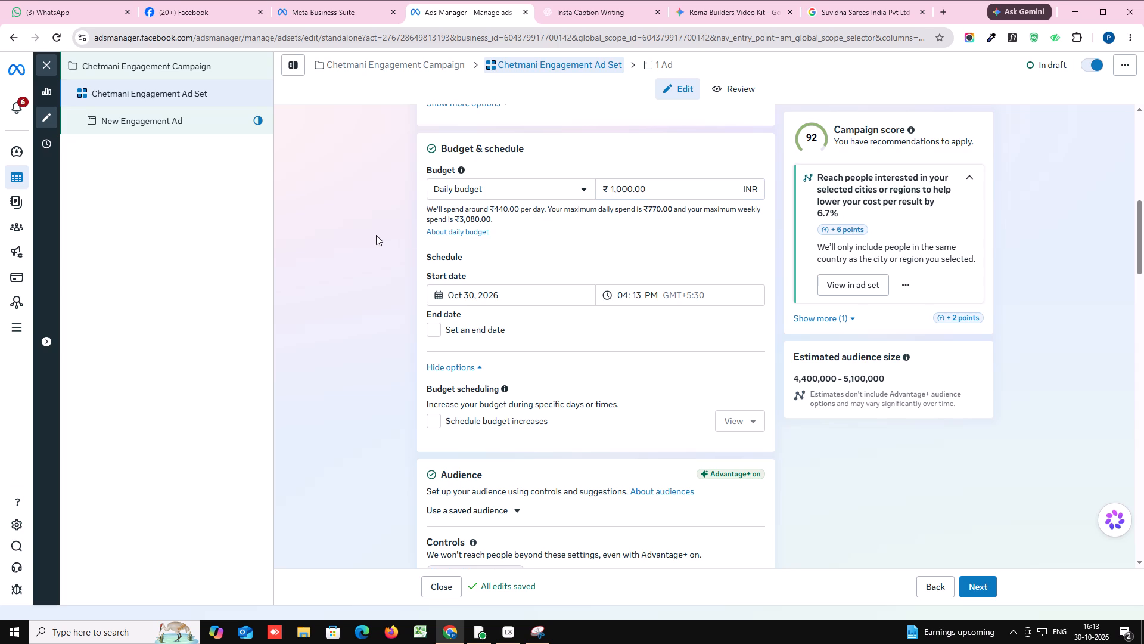
# Limit the ad set's platforms to Instagram by deselecting Facebook and Threads in the placement settings.
pyautogui.scroll(-1, 376, 235)
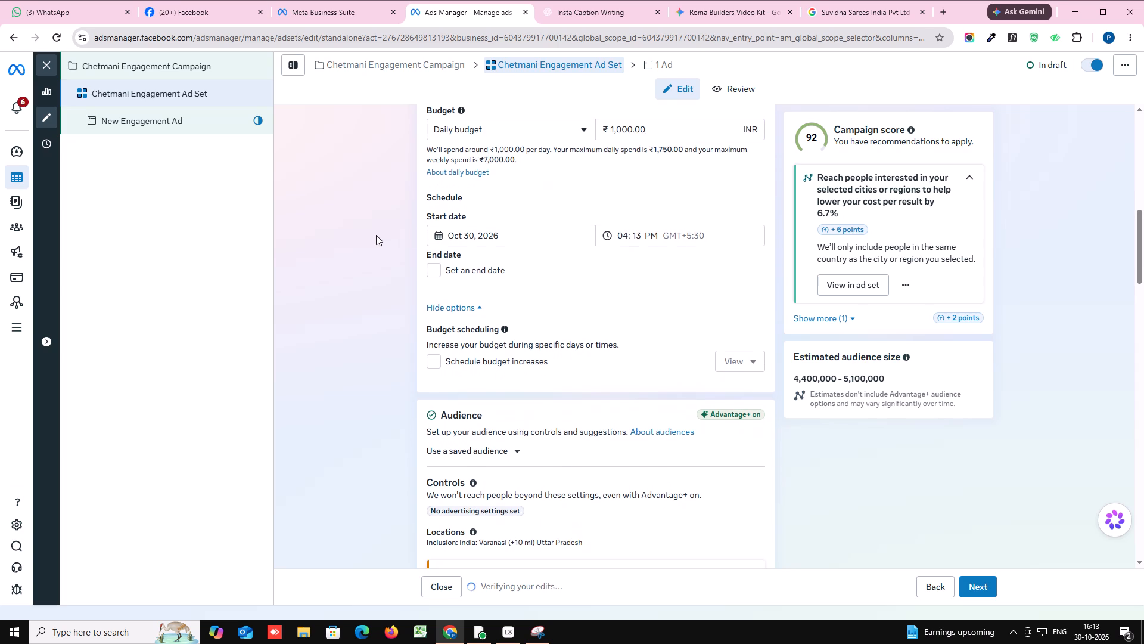
pyautogui.scroll(-5, 376, 235)
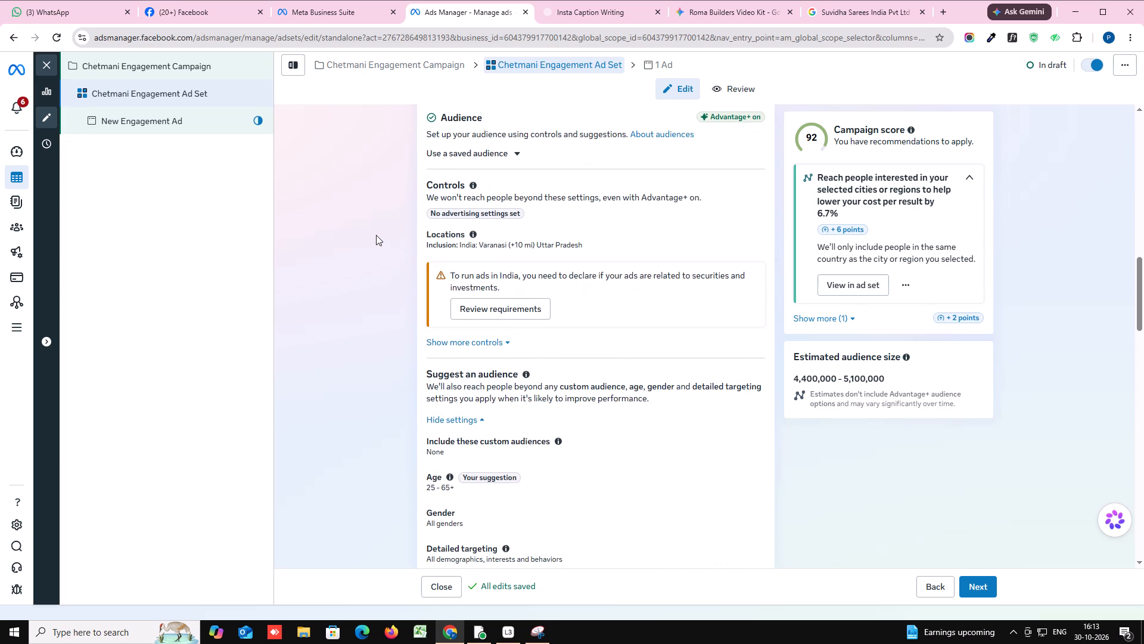
pyautogui.scroll(-3, 376, 235)
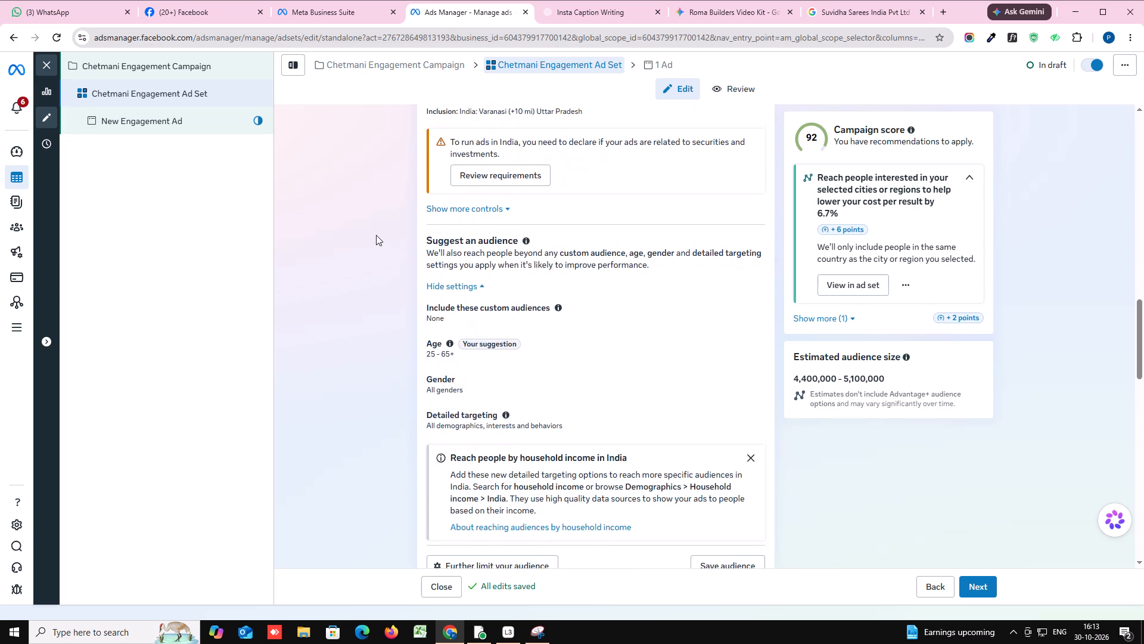
pyautogui.scroll(-3, 376, 235)
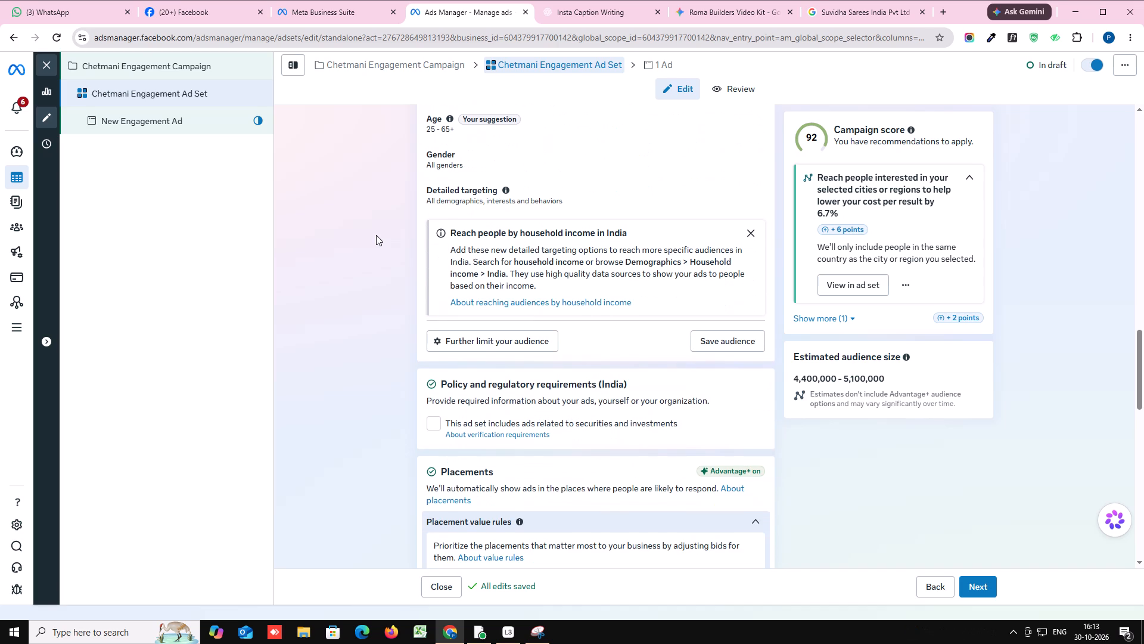
pyautogui.scroll(1, 376, 235)
pyautogui.scroll(-5, 376, 235)
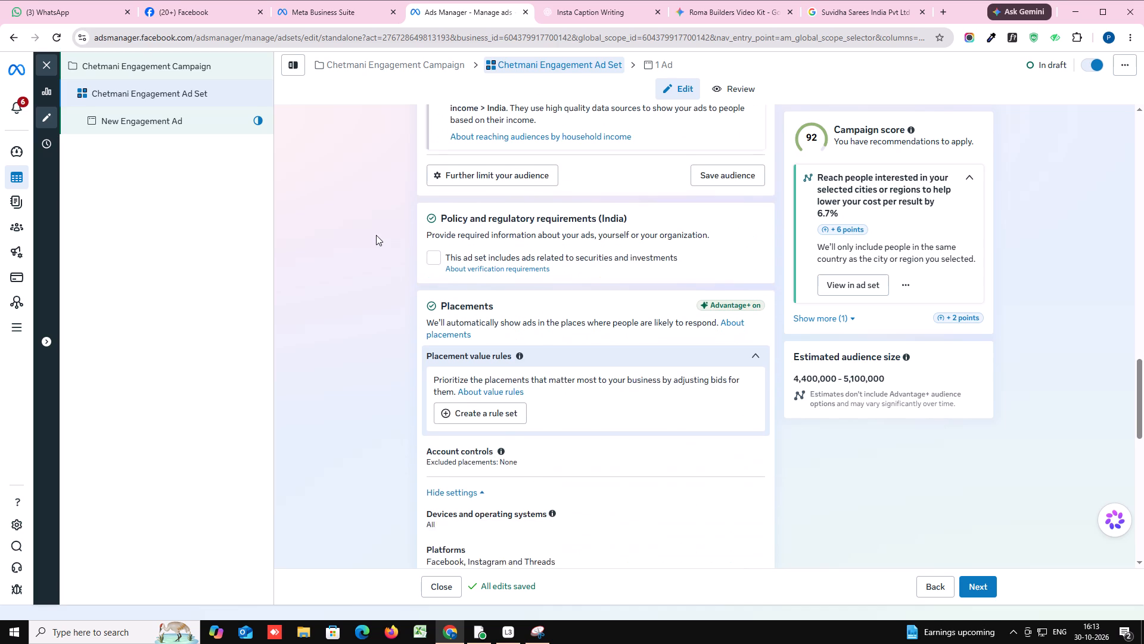
pyautogui.scroll(-4, 376, 235)
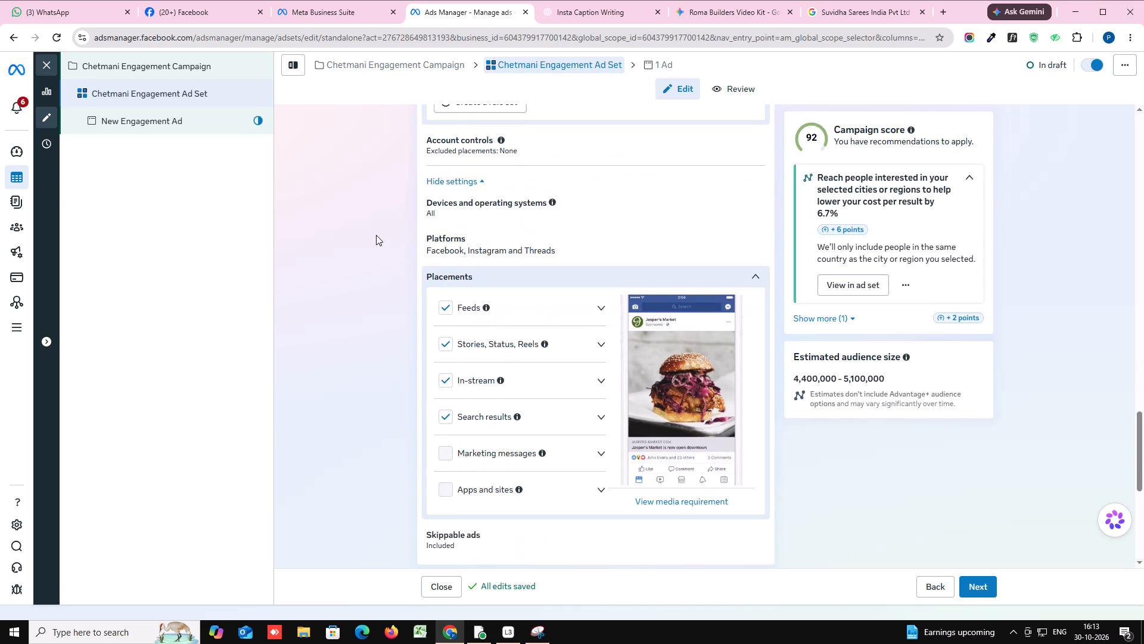
pyautogui.click(590, 308)
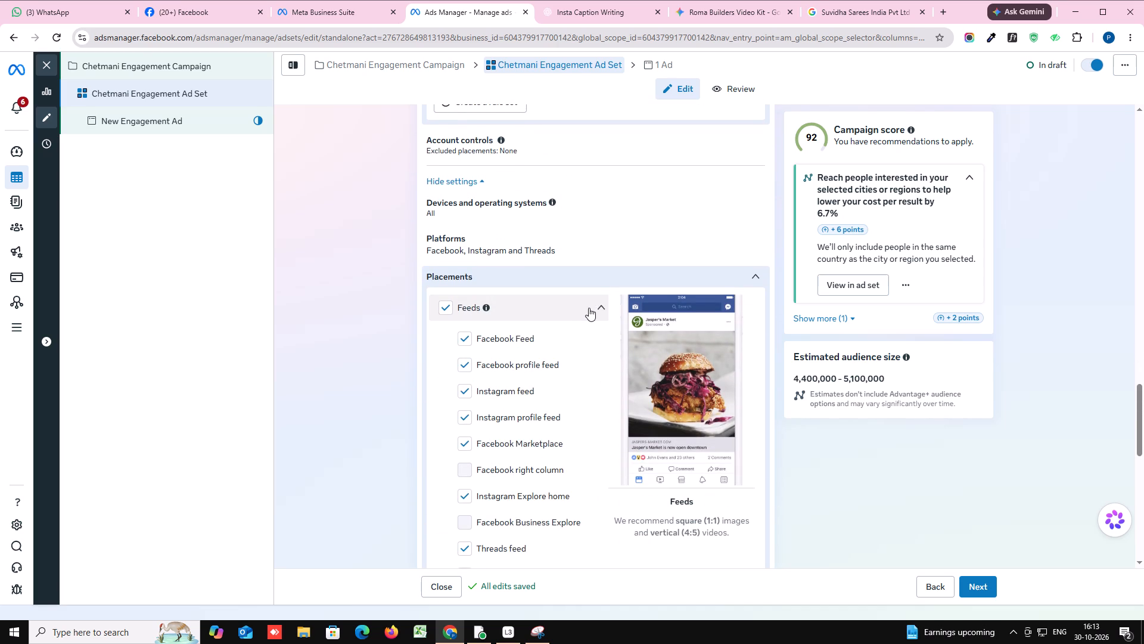
pyautogui.scroll(2, 336, 284)
pyautogui.click(756, 365)
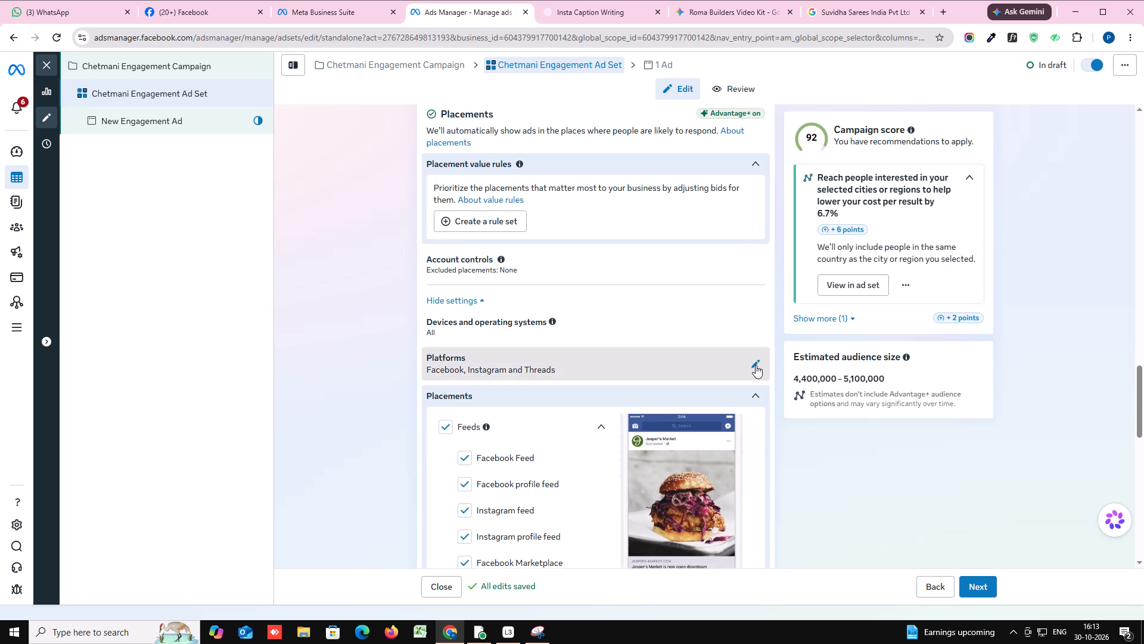
pyautogui.click(437, 388)
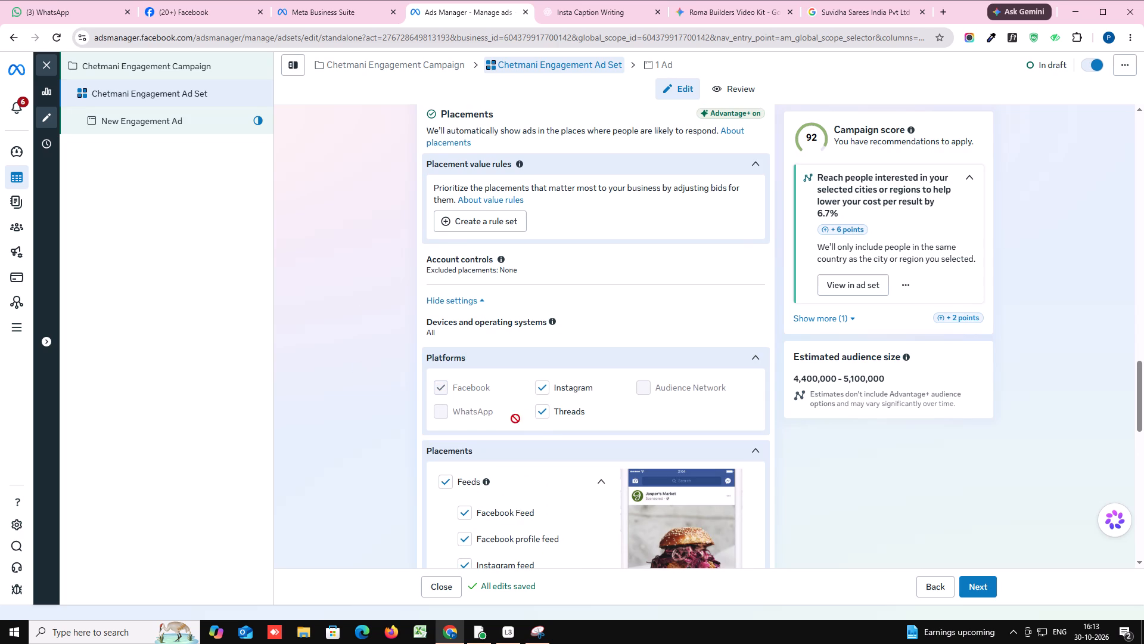
pyautogui.click(545, 411)
# Remove Instagram feed, Instagram profile feed and Instagram Explore home from the Feeds placements.
pyautogui.scroll(-3, 351, 373)
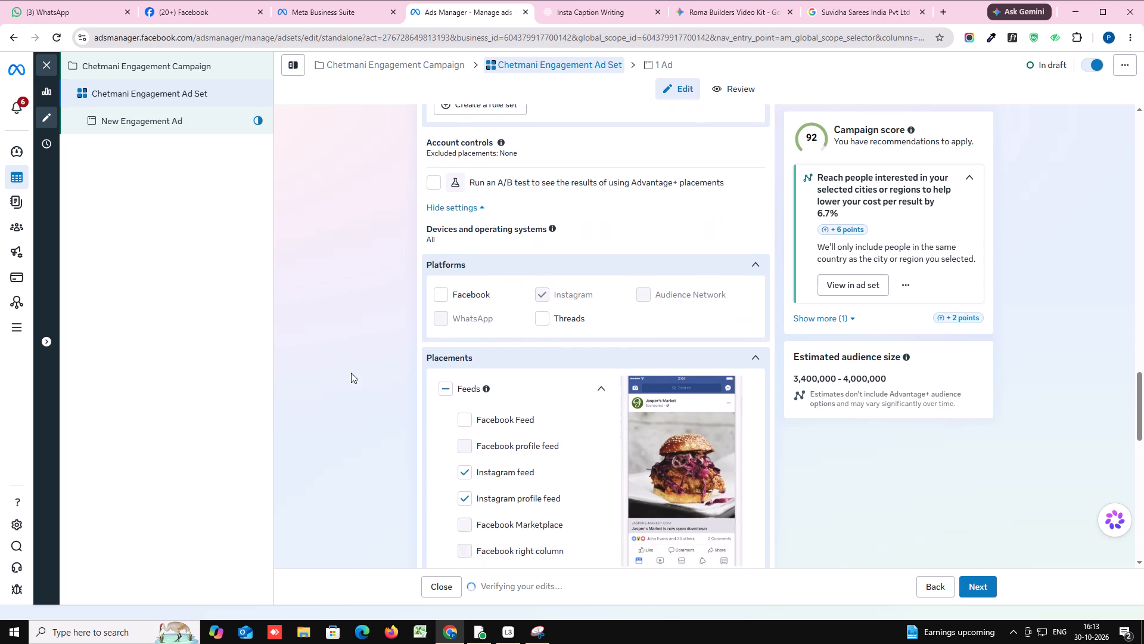
pyautogui.scroll(-1, 351, 369)
pyautogui.click(463, 348)
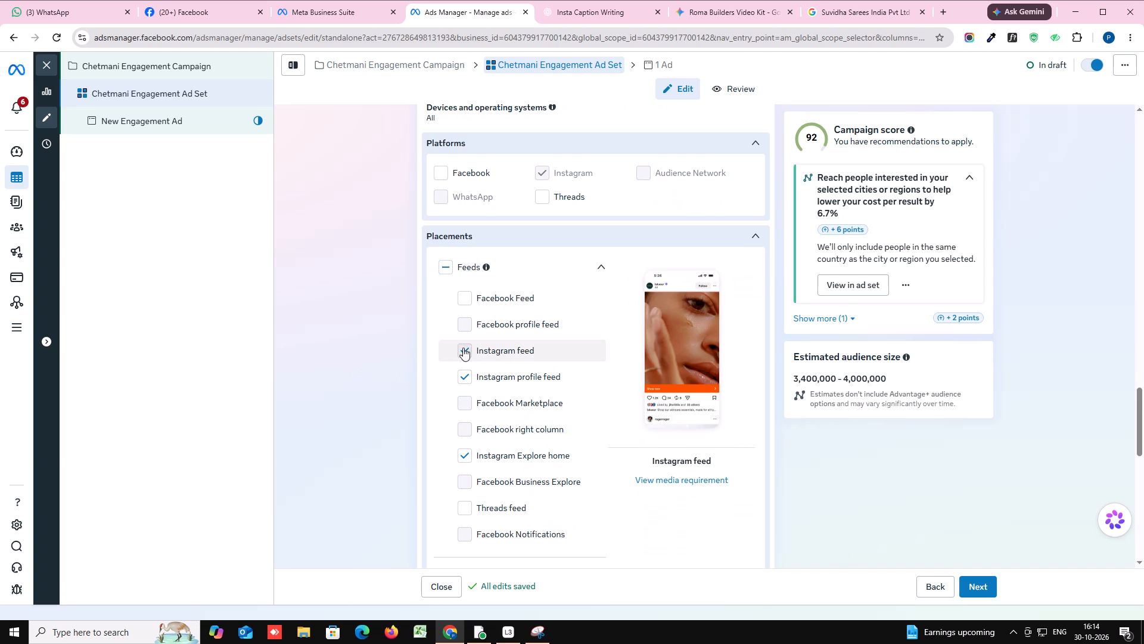
pyautogui.click(464, 375)
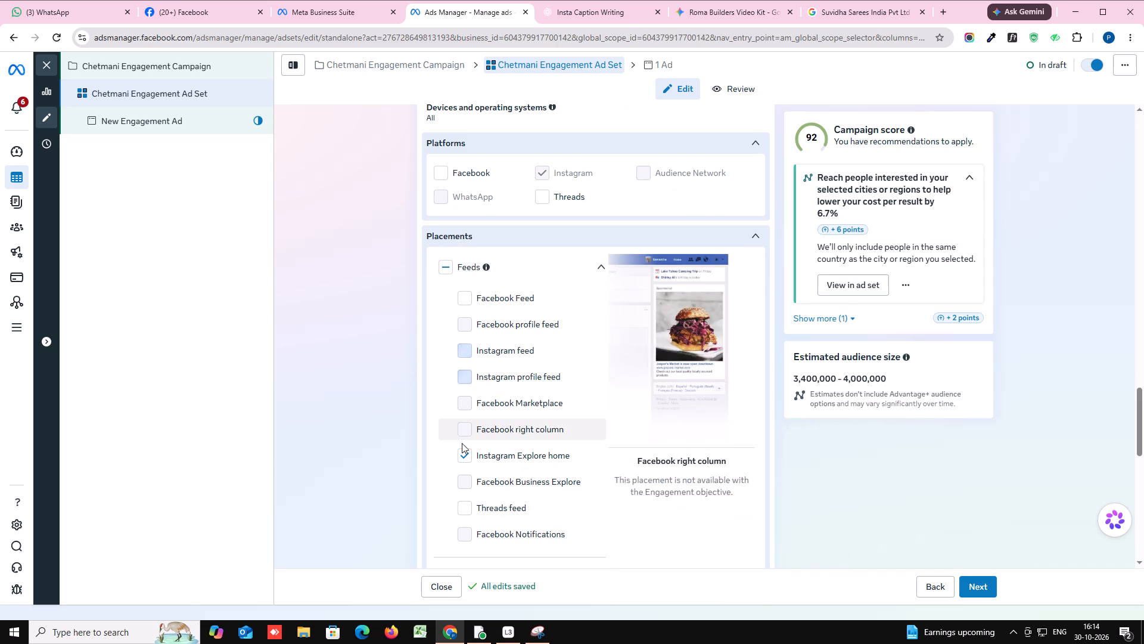
pyautogui.click(465, 455)
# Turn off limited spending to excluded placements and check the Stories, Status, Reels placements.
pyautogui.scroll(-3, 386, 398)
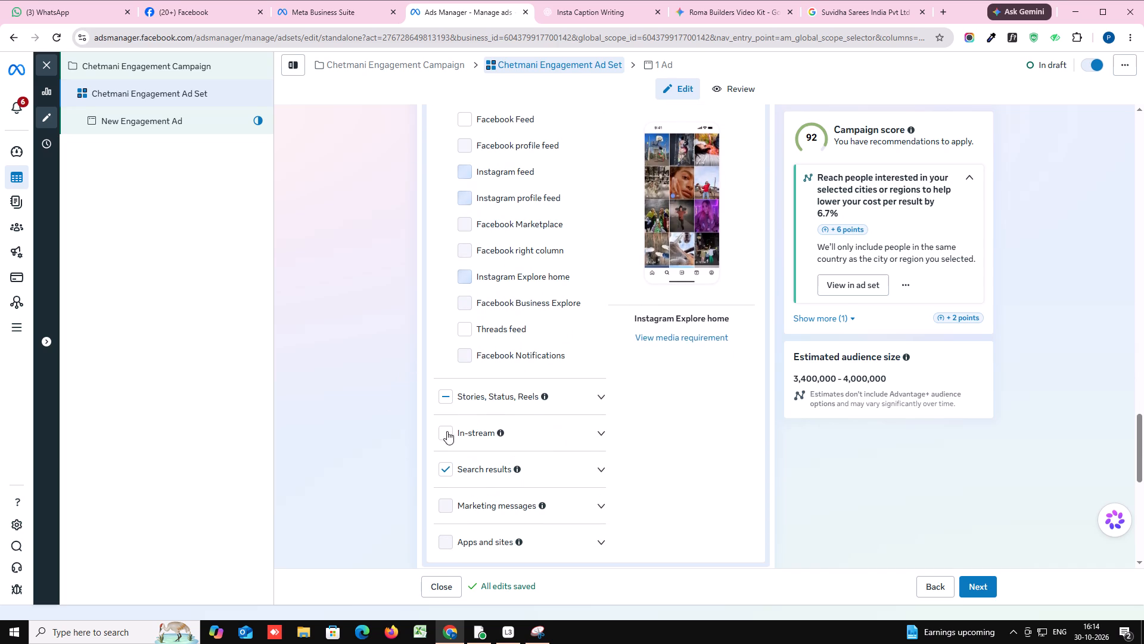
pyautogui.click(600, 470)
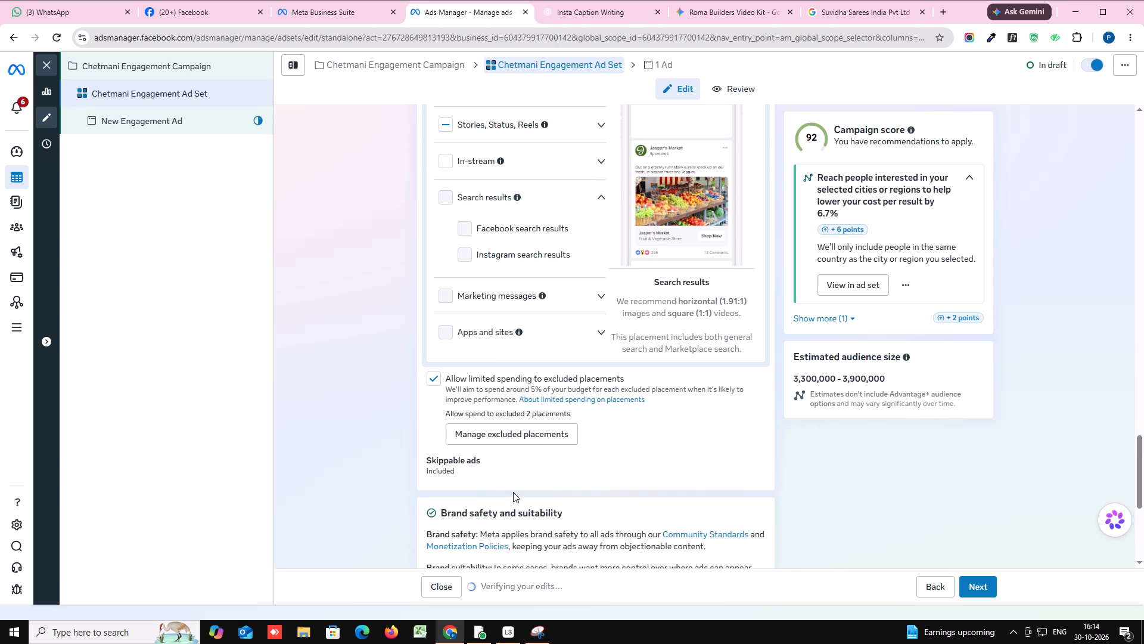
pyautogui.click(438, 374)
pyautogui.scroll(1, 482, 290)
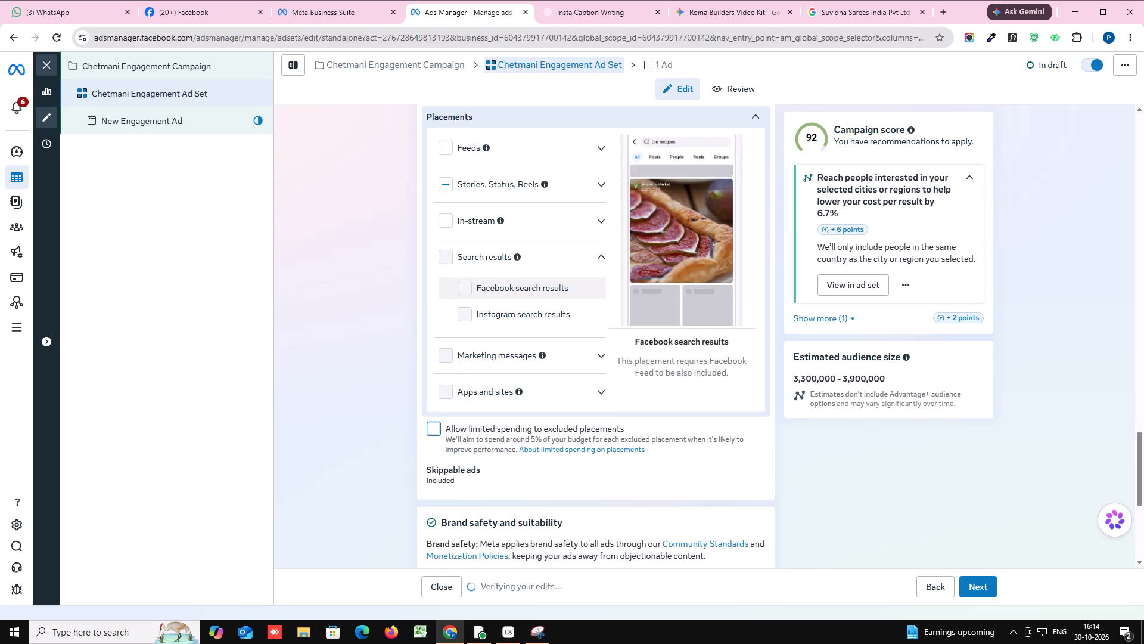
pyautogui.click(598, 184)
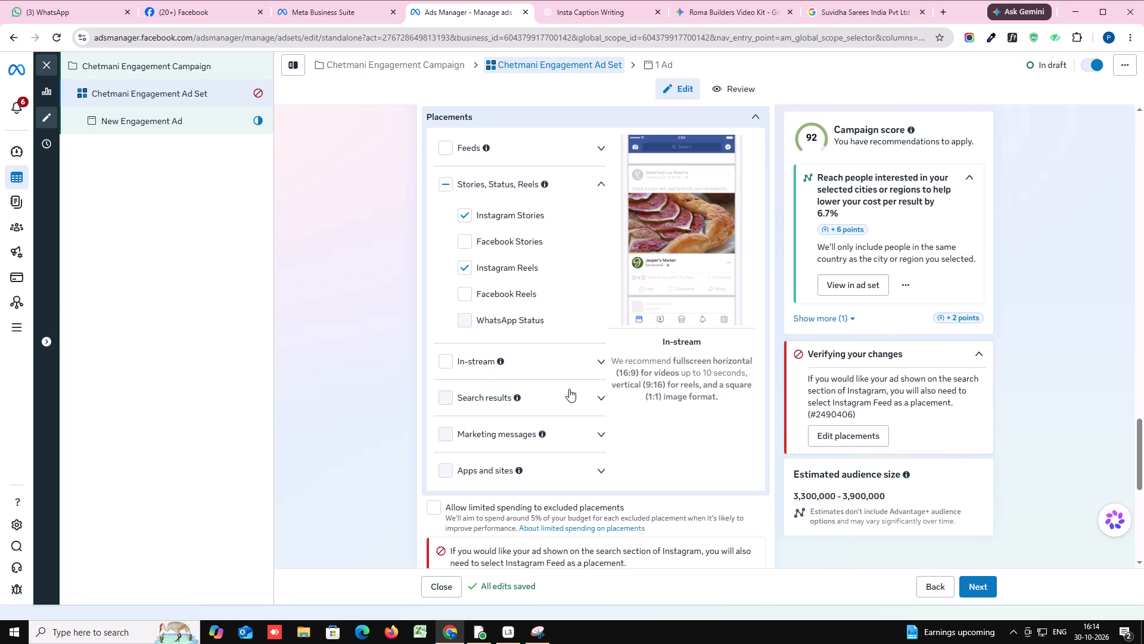
# Allow limited spending to excluded placements again and remove Instagram search results from the Search results placements.
pyautogui.click(592, 404)
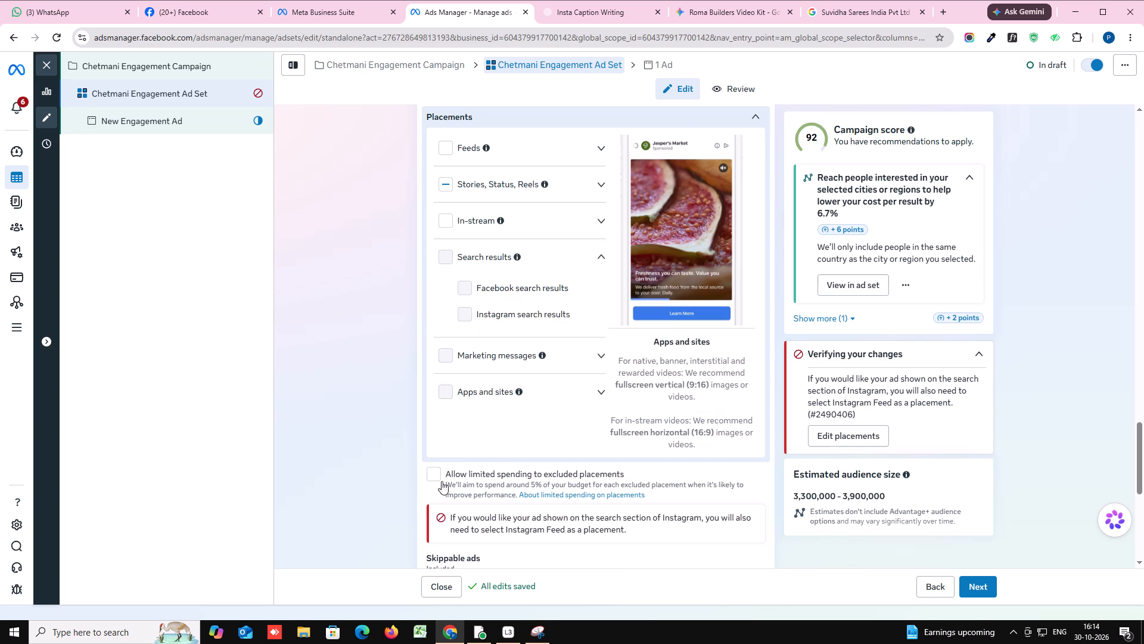
pyautogui.click(436, 477)
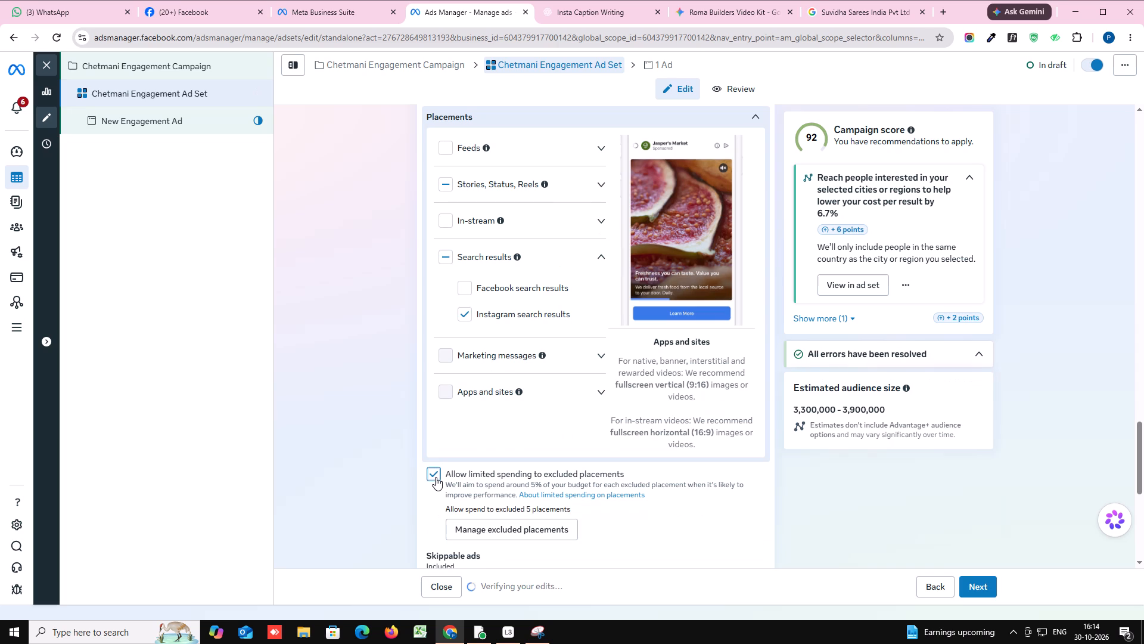
pyautogui.click(466, 315)
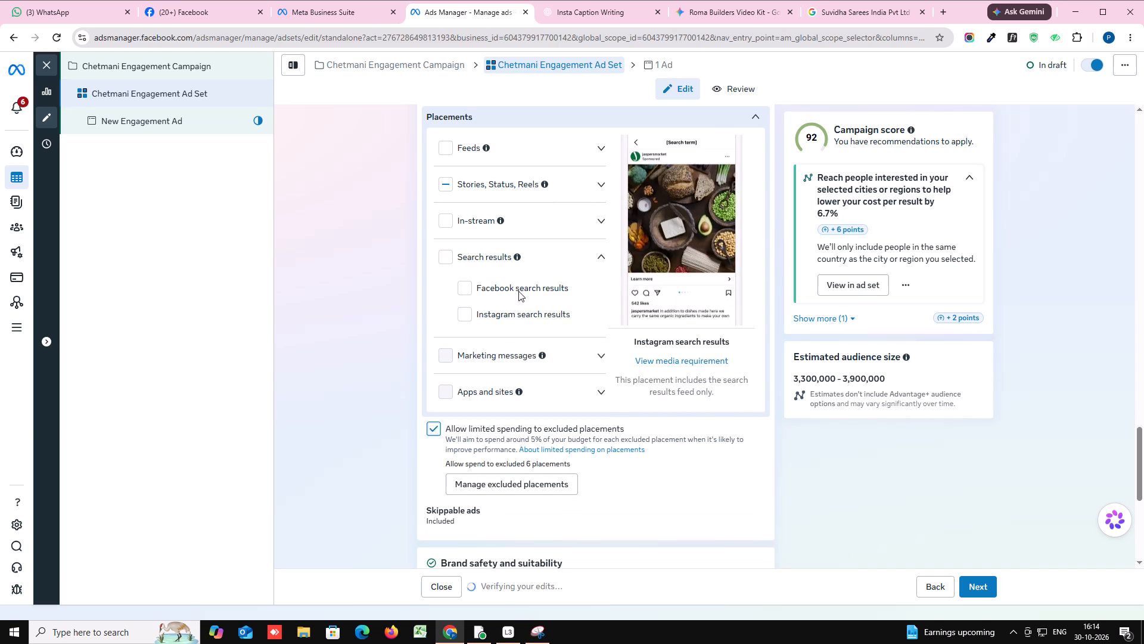
# Turn off limited spending to excluded placements, accepting the exclusion of the additional placements.
pyautogui.scroll(-1, 391, 407)
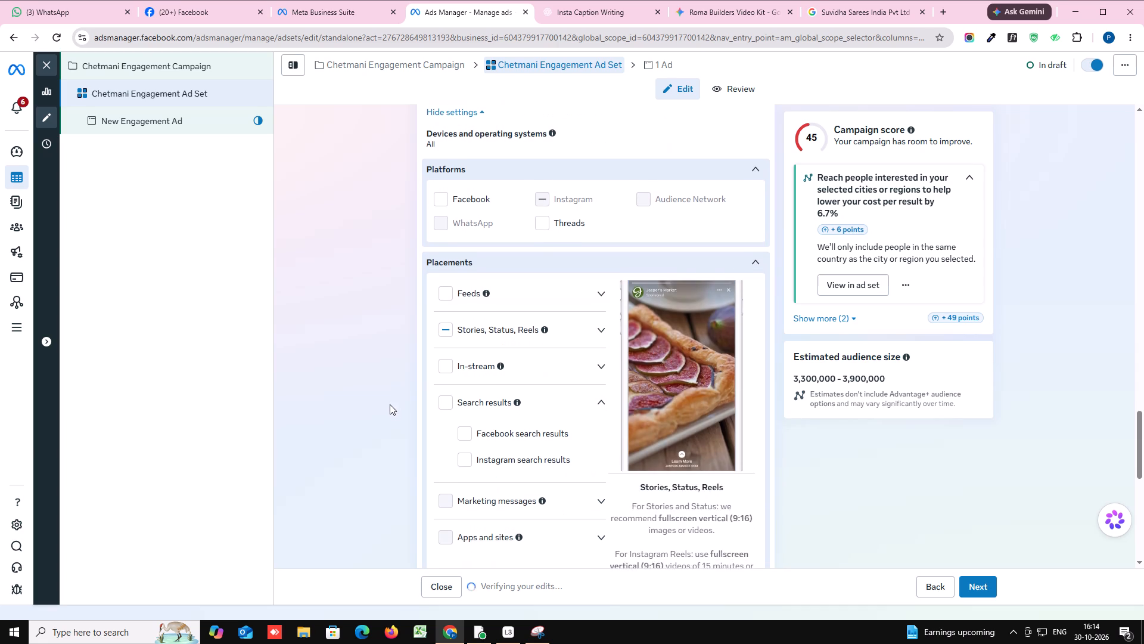
pyautogui.click(593, 328)
pyautogui.scroll(-5, 374, 410)
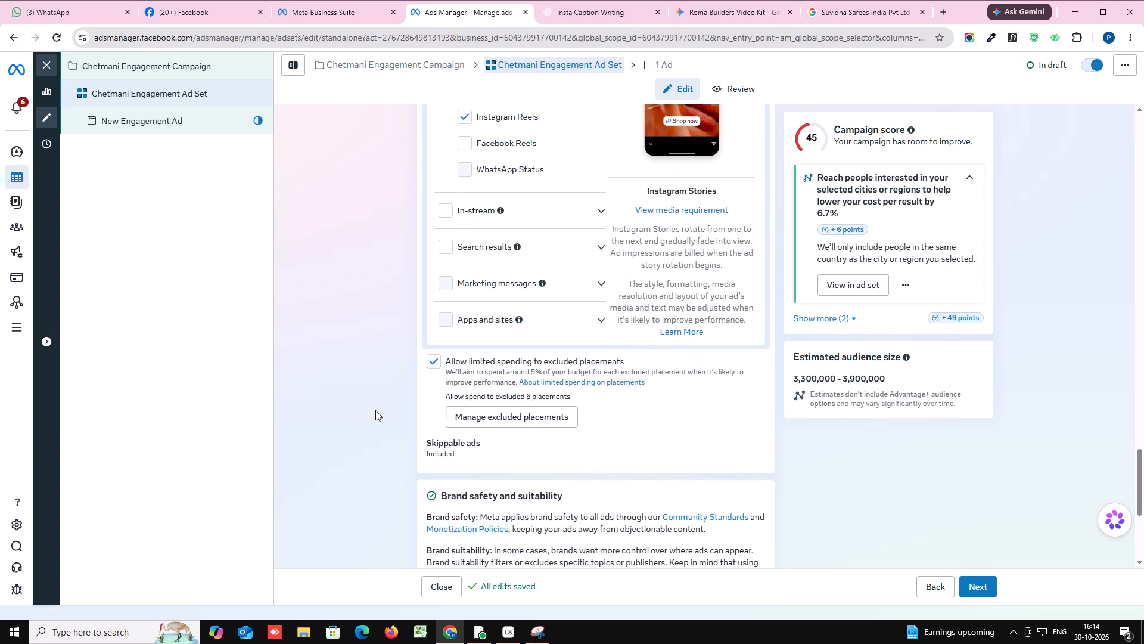
pyautogui.click(431, 362)
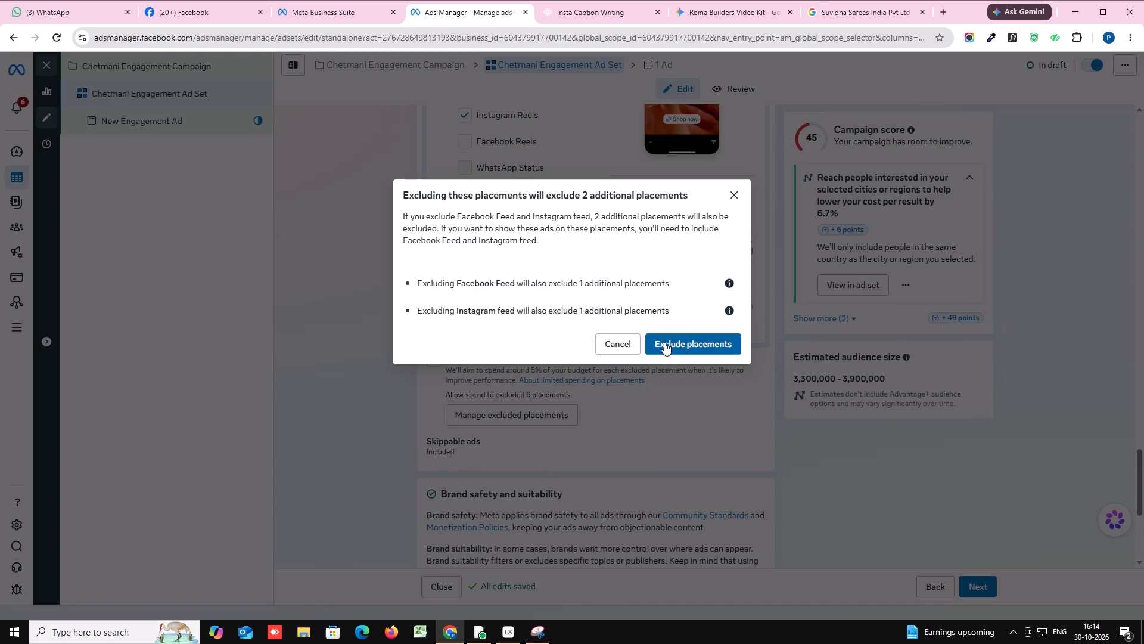
pyautogui.click(664, 342)
# Review the ad set settings from the placements back to the conversion section, including the engagement type choices.
pyautogui.scroll(2, 374, 352)
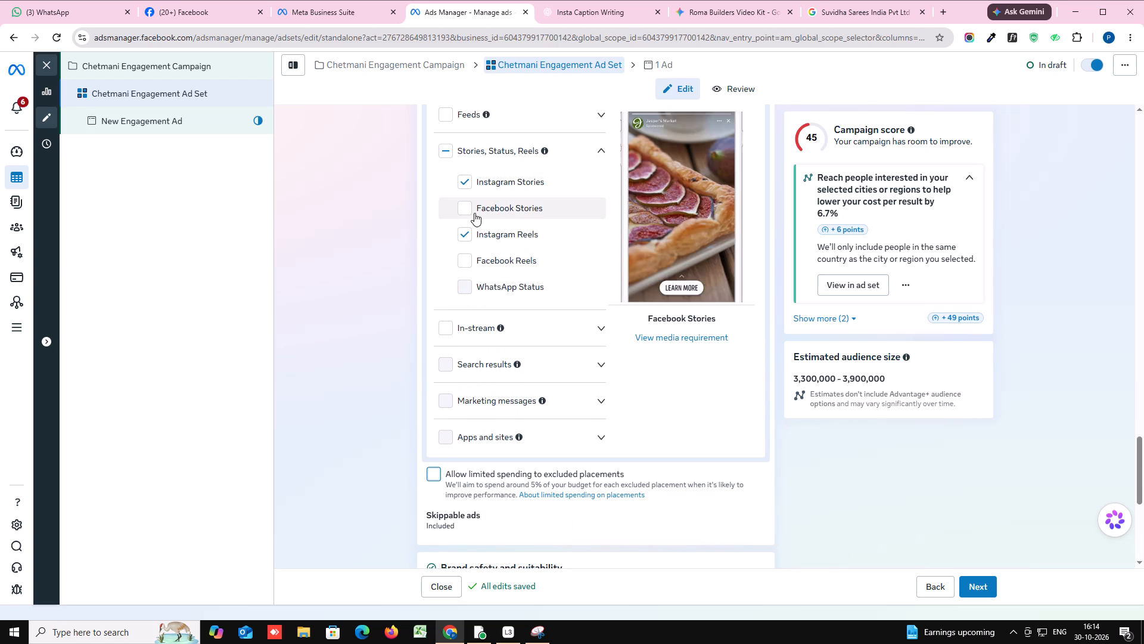
pyautogui.scroll(1, 459, 331)
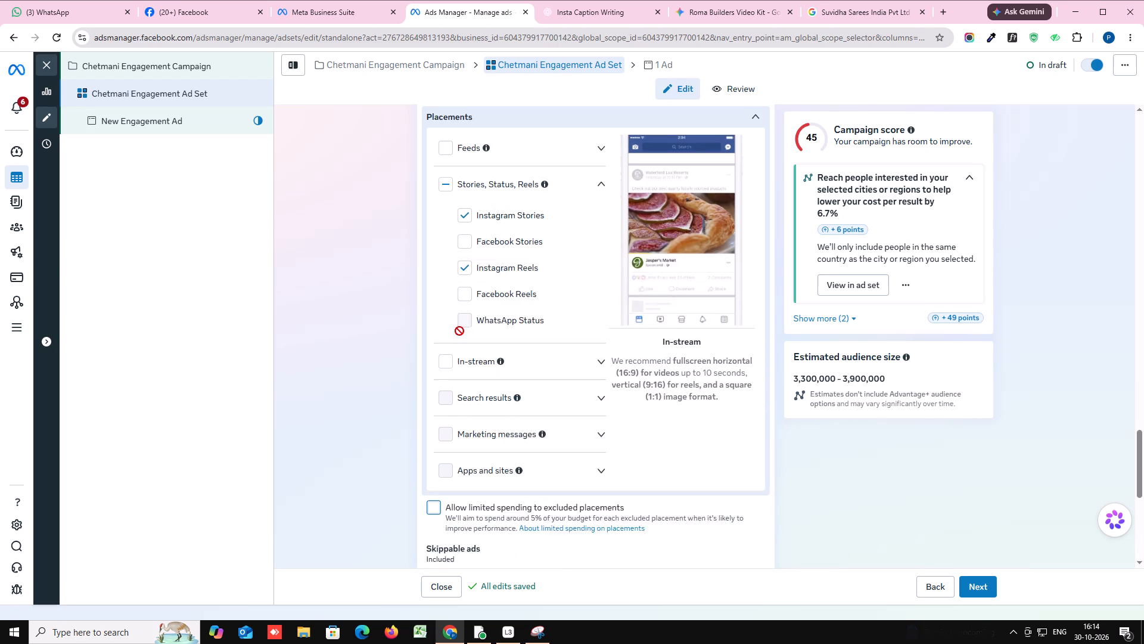
pyautogui.scroll(3, 459, 331)
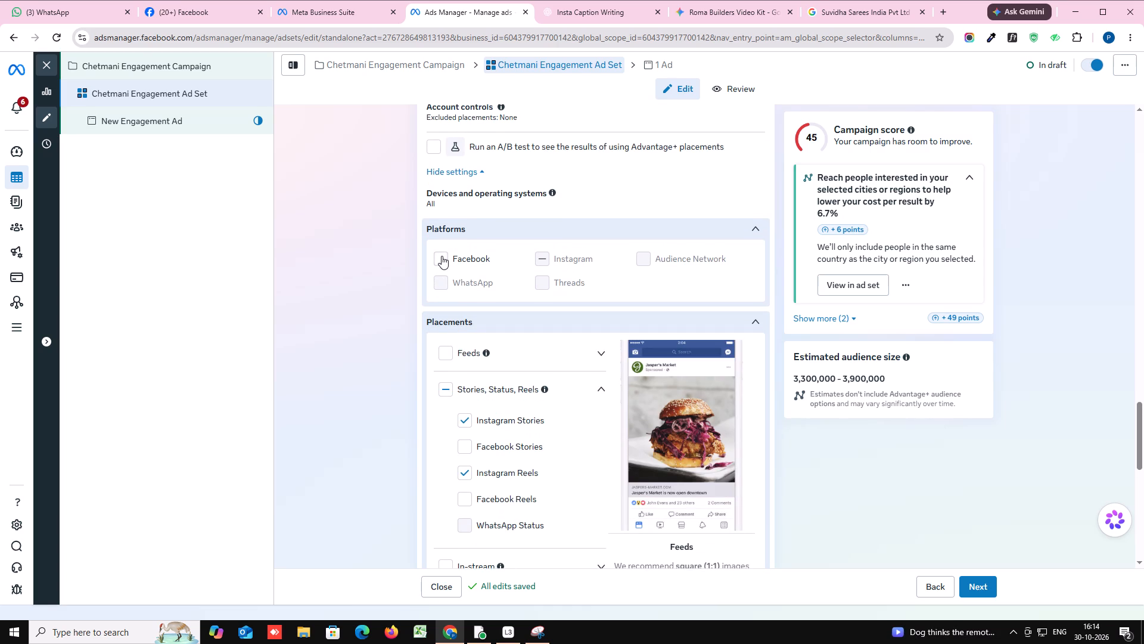
pyautogui.scroll(2, 468, 329)
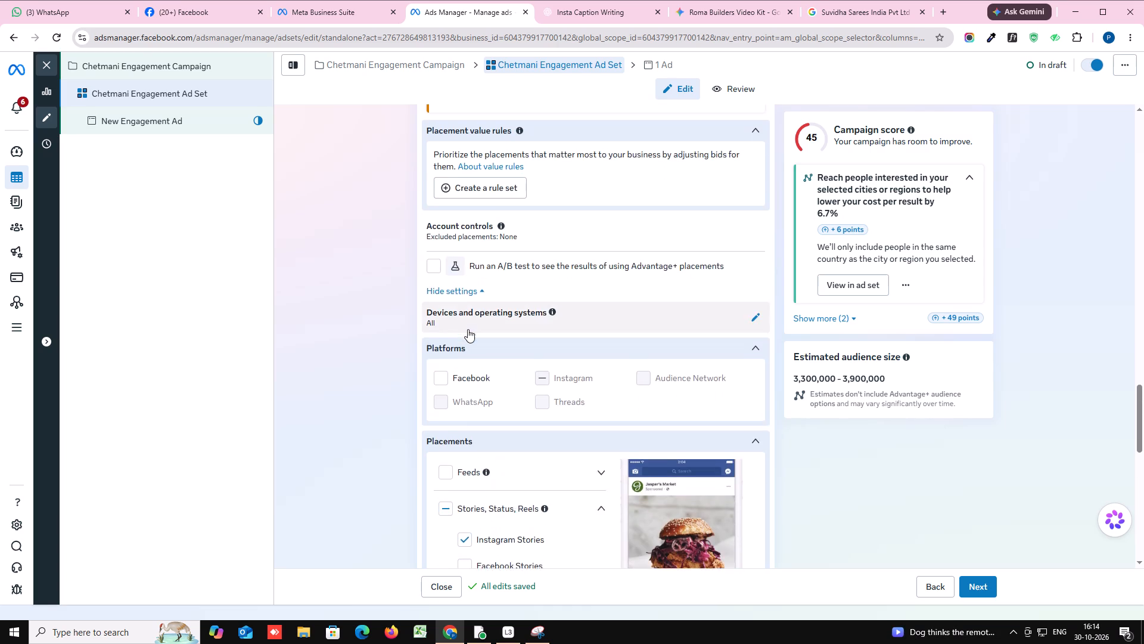
pyautogui.scroll(1, 468, 329)
pyautogui.scroll(5, 474, 388)
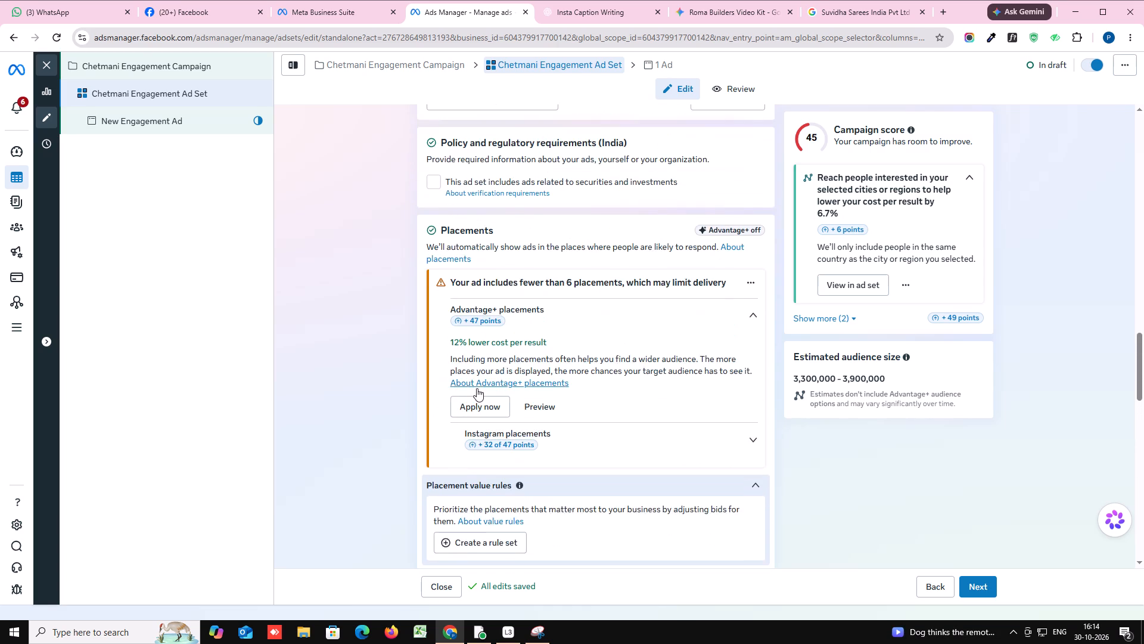
pyautogui.scroll(8, 477, 388)
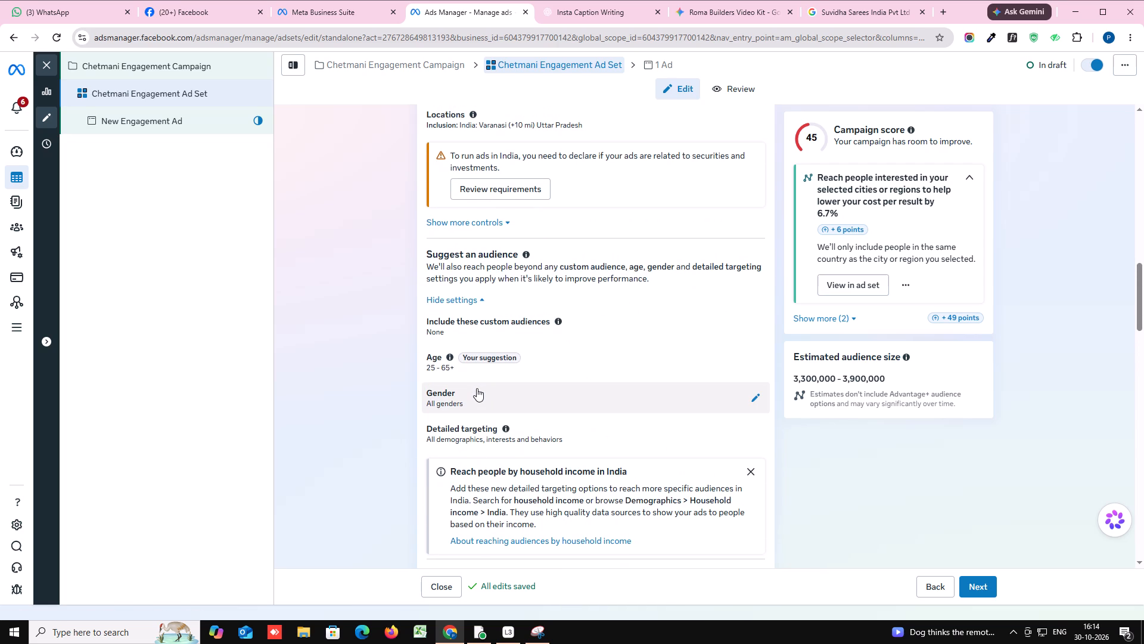
pyautogui.scroll(3, 477, 388)
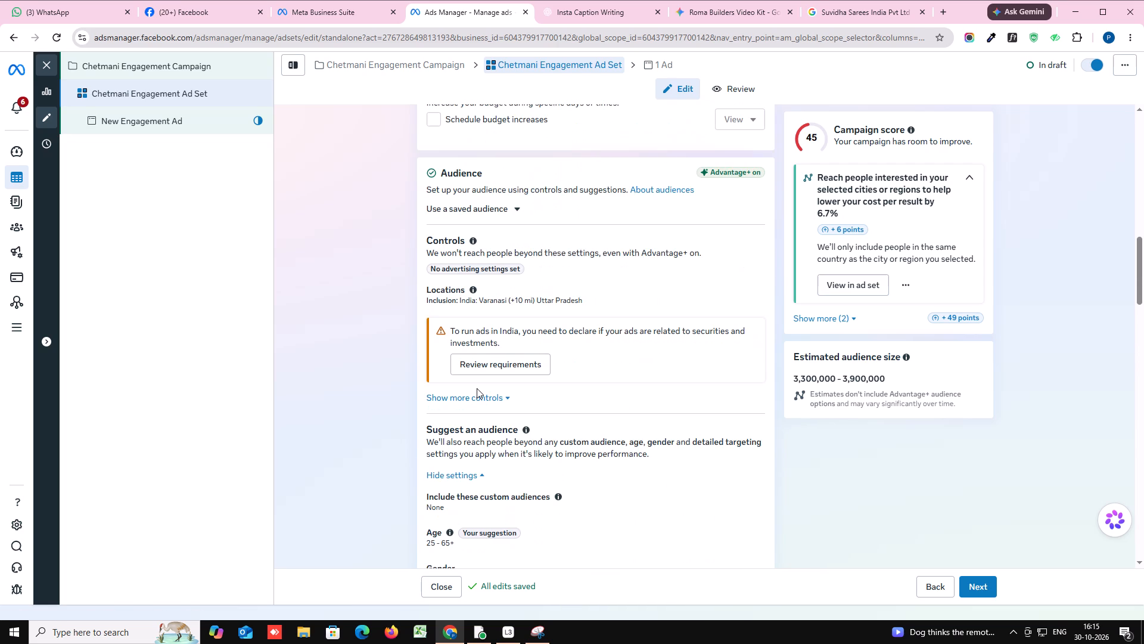
pyautogui.scroll(6, 477, 388)
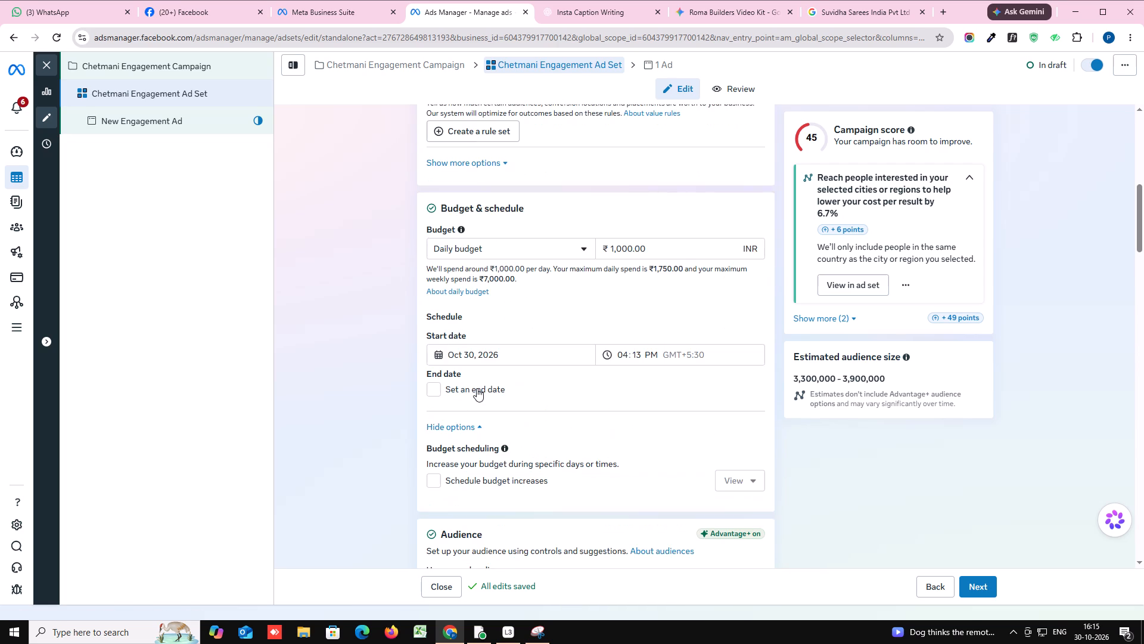
pyautogui.scroll(8, 477, 388)
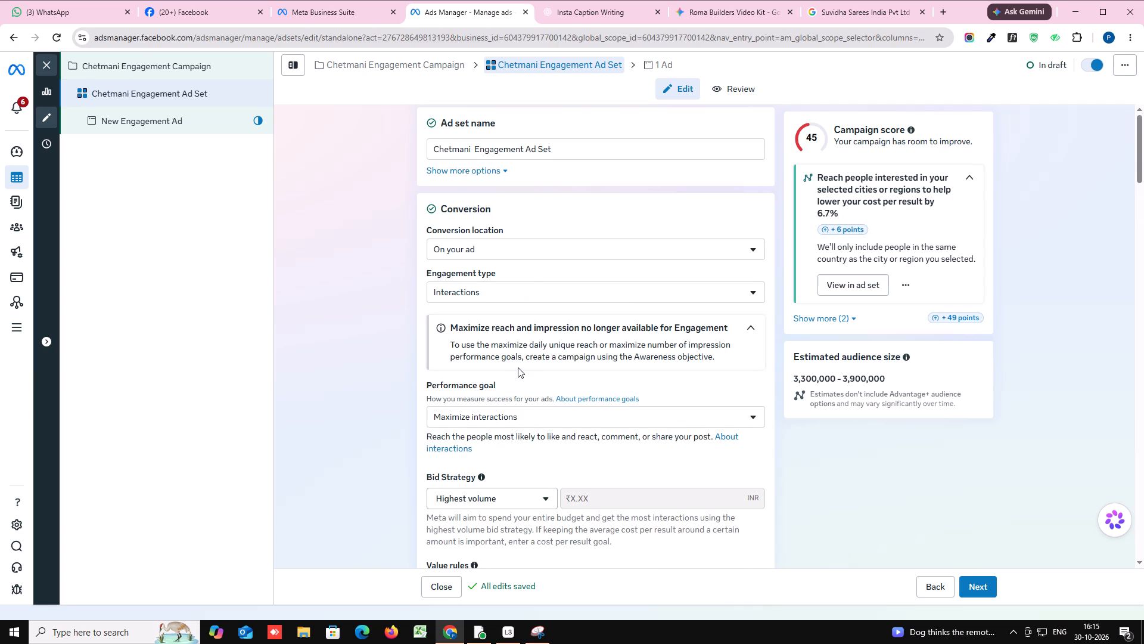
pyautogui.click(526, 293)
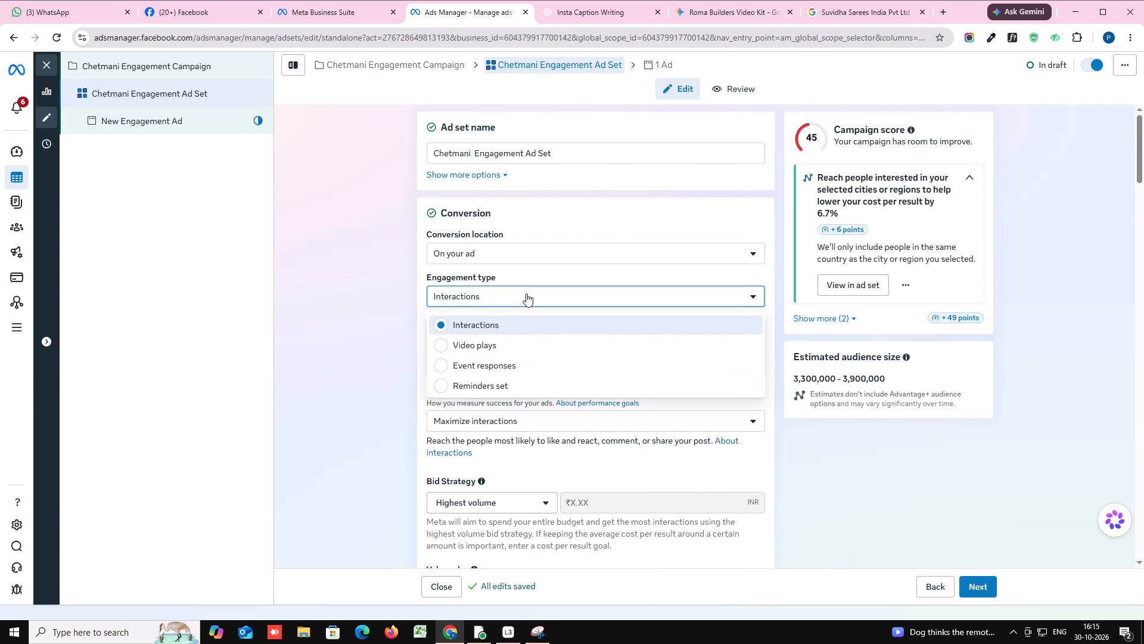
pyautogui.click(399, 312)
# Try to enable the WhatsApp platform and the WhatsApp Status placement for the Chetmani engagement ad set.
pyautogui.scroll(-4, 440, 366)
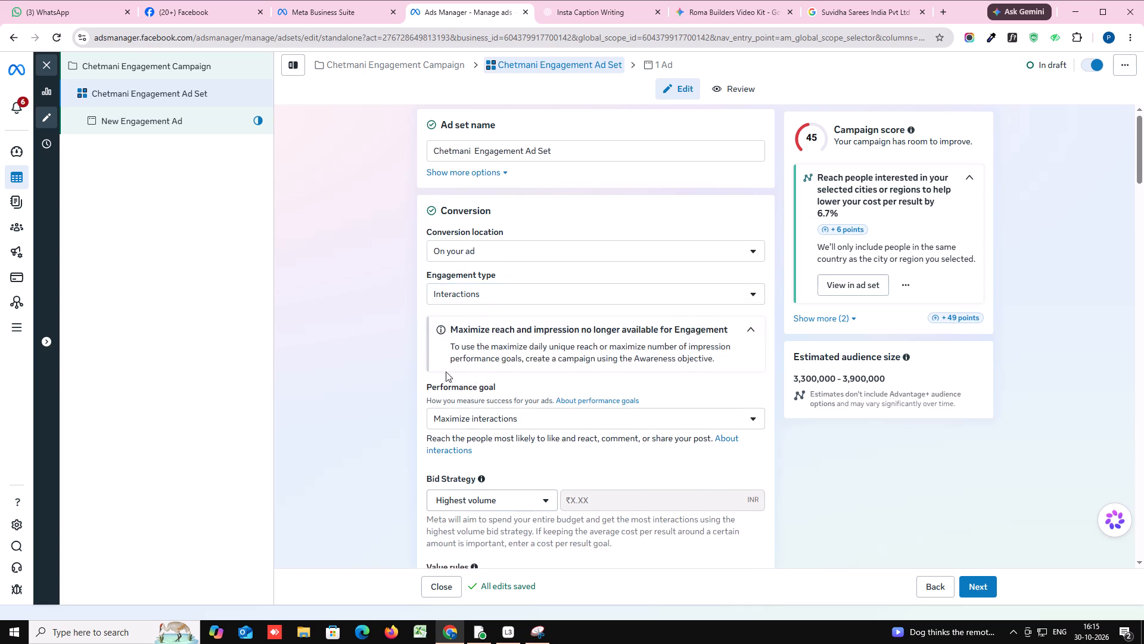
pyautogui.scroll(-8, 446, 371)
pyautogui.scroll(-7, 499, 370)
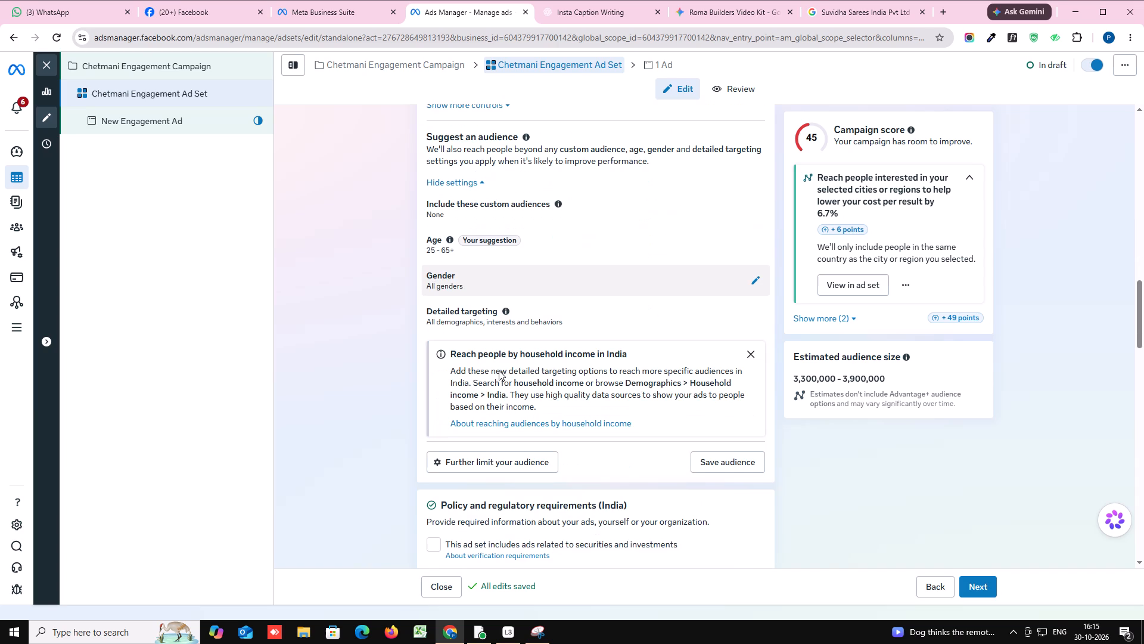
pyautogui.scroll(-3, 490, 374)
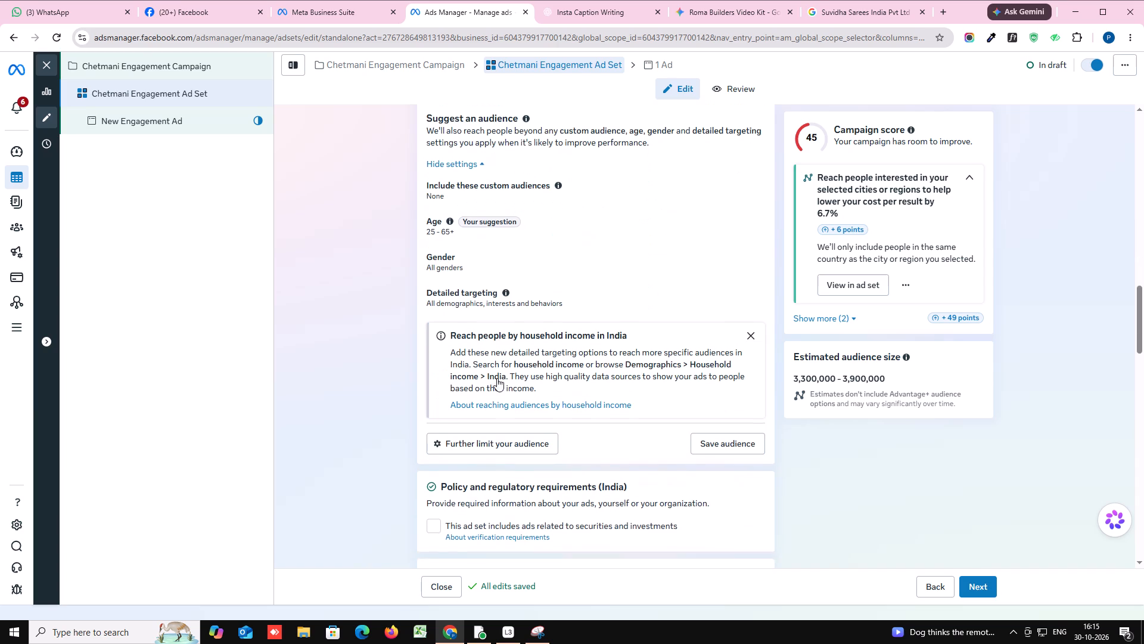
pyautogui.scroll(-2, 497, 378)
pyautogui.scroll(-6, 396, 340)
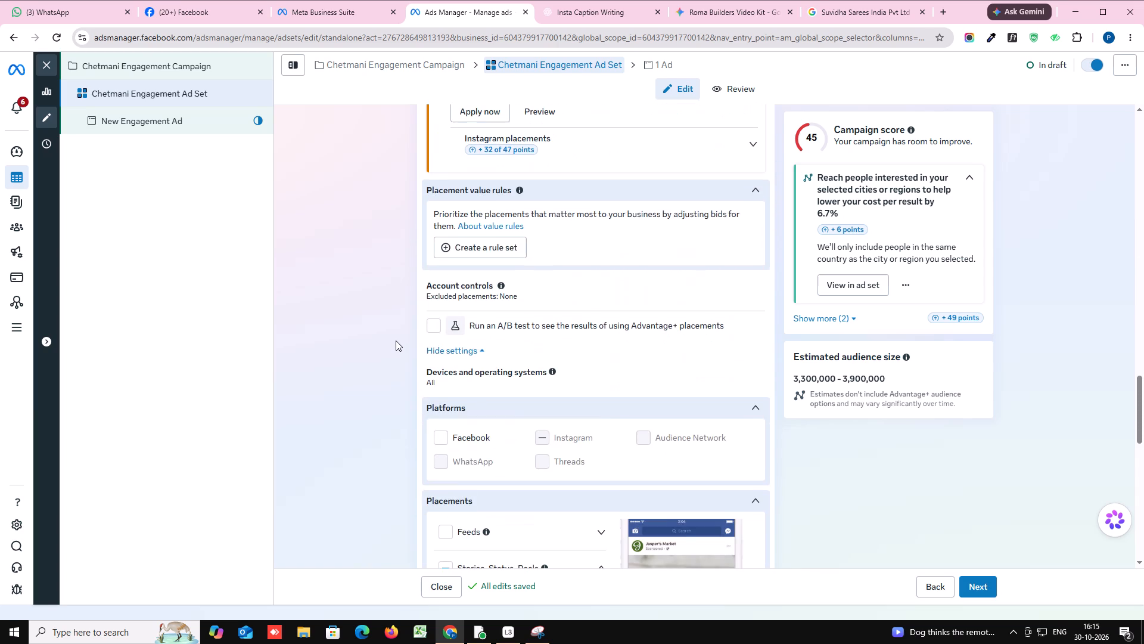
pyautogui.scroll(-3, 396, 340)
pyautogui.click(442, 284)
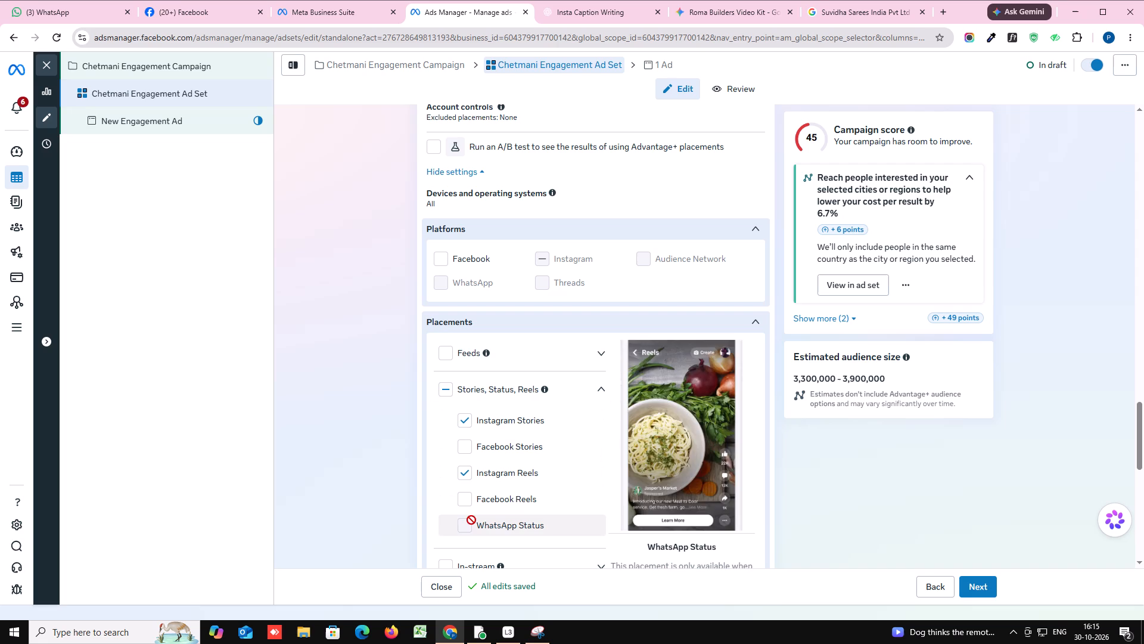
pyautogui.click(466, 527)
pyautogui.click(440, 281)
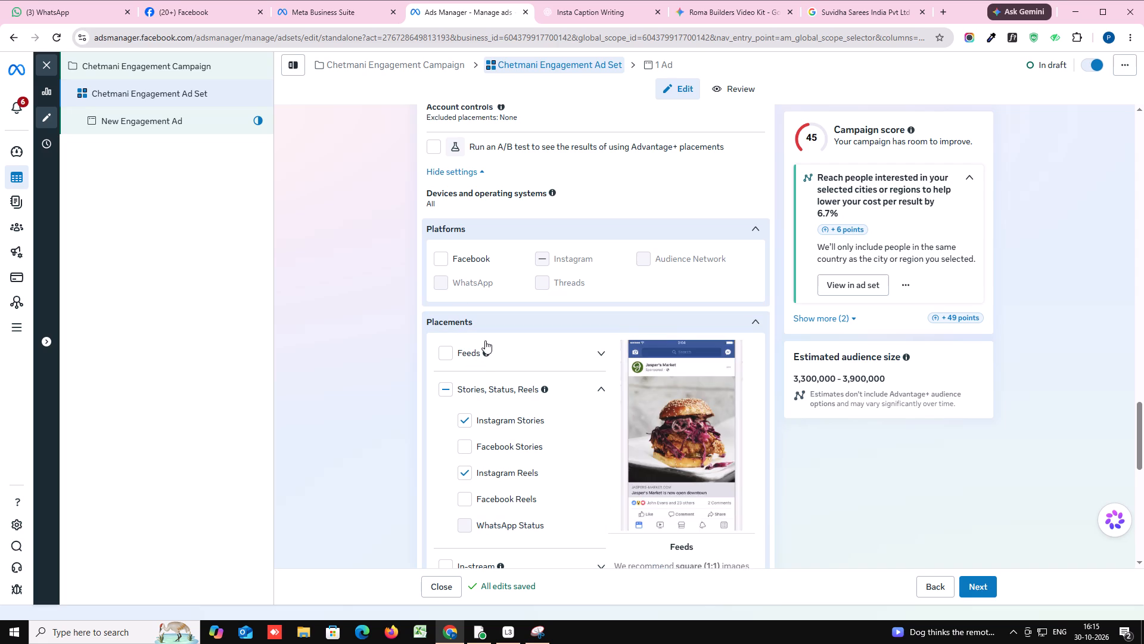
# Set the engagement type in the ad set's conversion section to Video plays.
pyautogui.scroll(17, 485, 340)
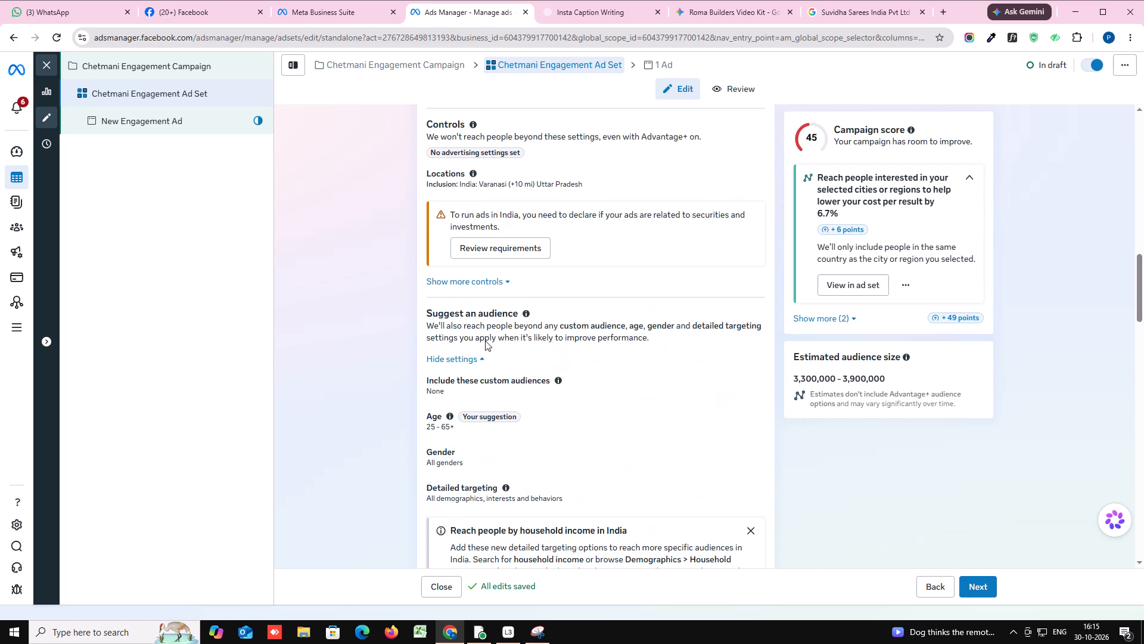
pyautogui.scroll(4, 485, 340)
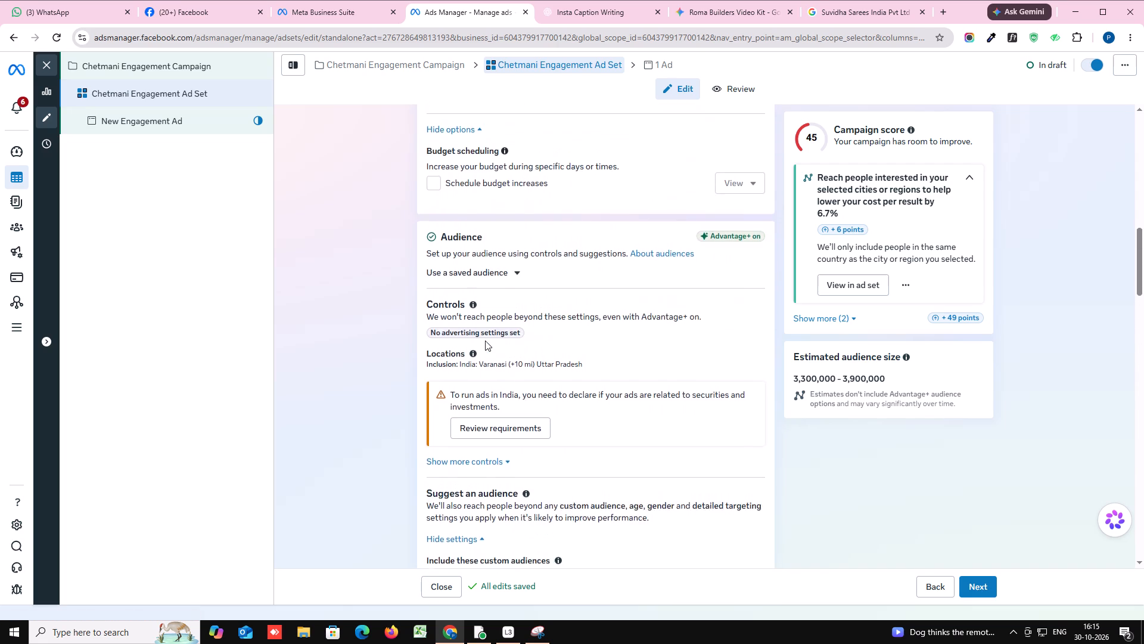
pyautogui.scroll(4, 485, 340)
pyautogui.scroll(-5, 485, 340)
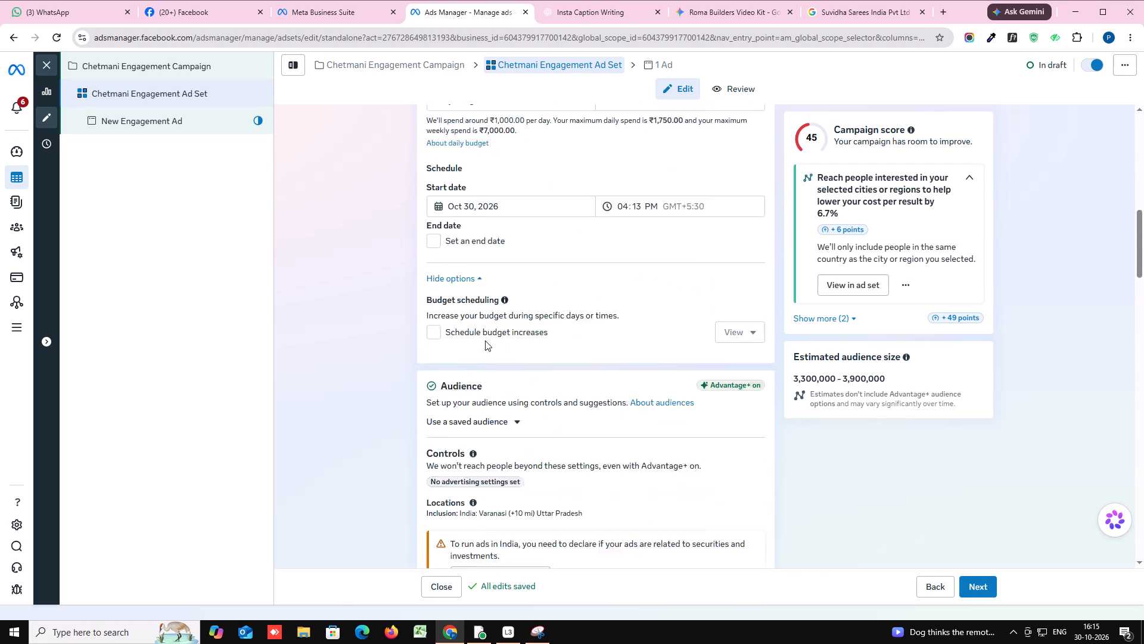
pyautogui.scroll(-3, 485, 340)
pyautogui.scroll(5, 485, 340)
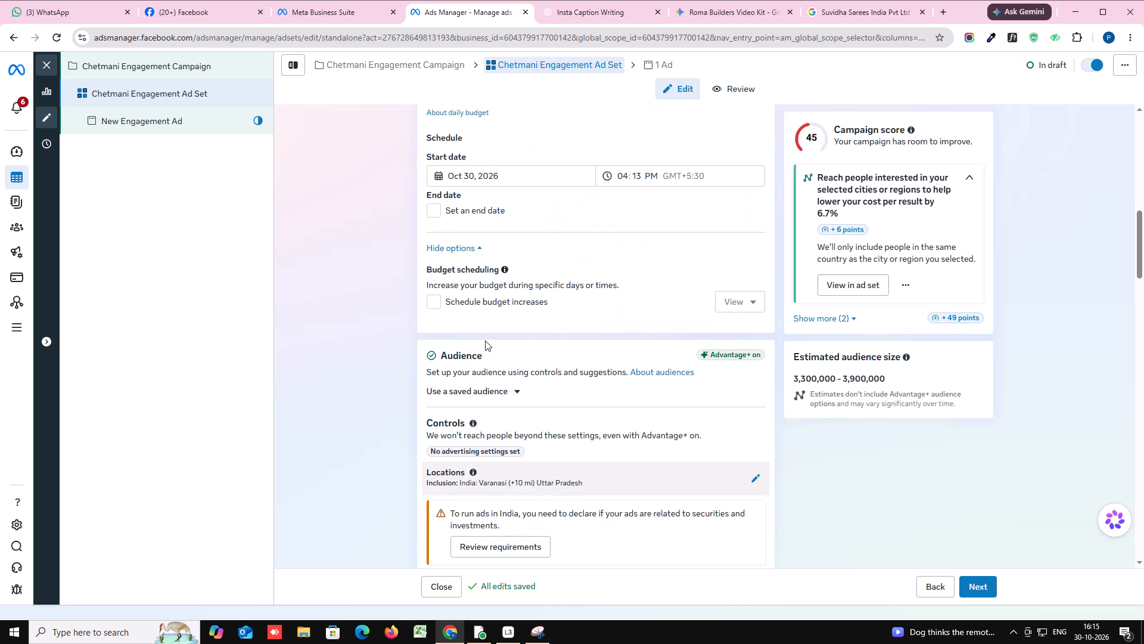
pyautogui.scroll(3, 485, 340)
pyautogui.scroll(2, 540, 318)
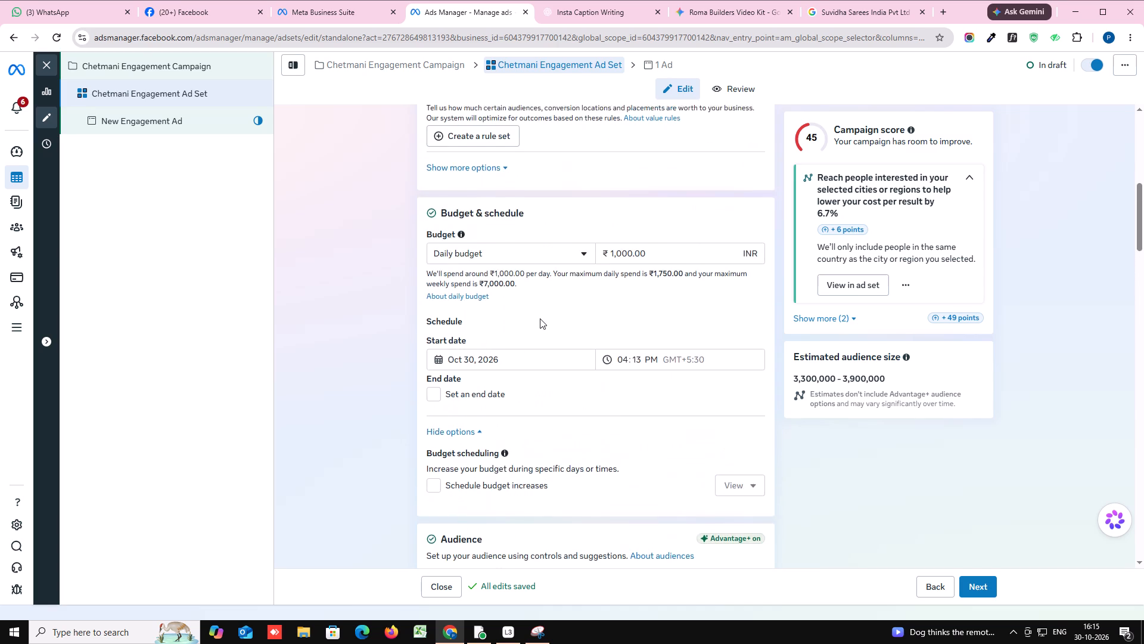
pyautogui.scroll(7, 540, 318)
pyautogui.click(498, 292)
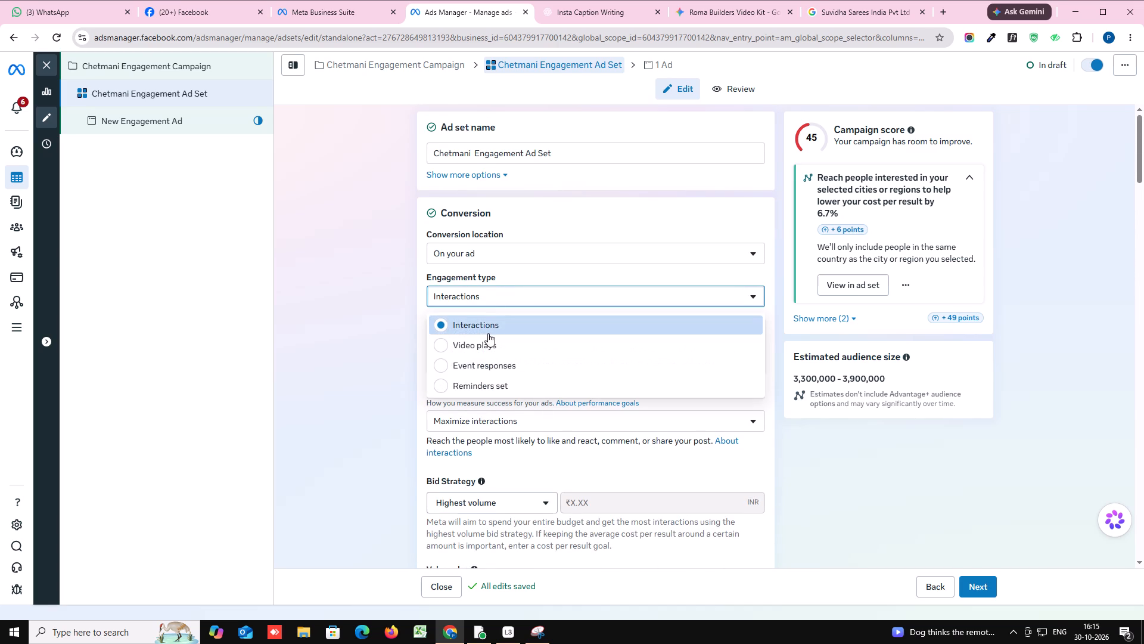
pyautogui.click(486, 348)
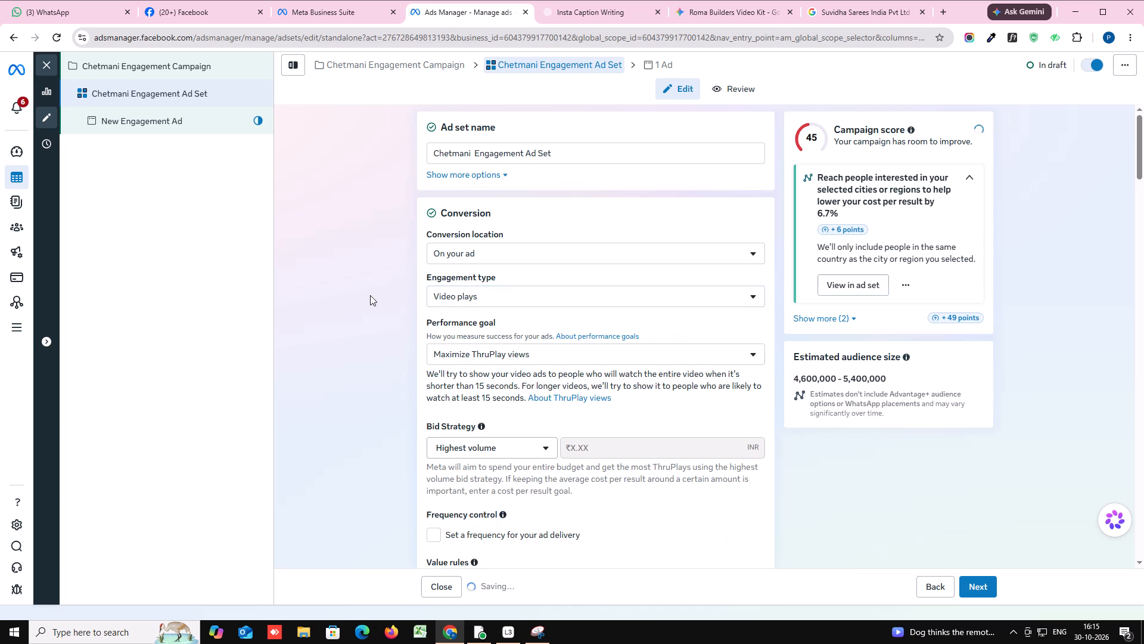
# Review the ad set's schedule, audience controls and suggested audience settings.
pyautogui.scroll(-15, 370, 295)
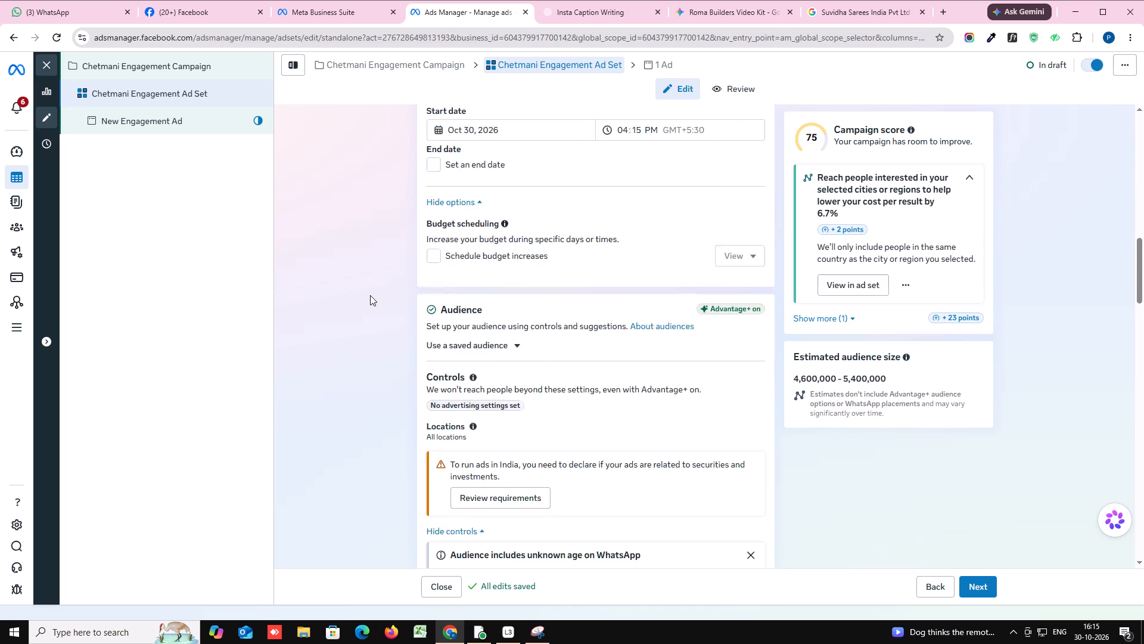
pyautogui.scroll(-10, 370, 295)
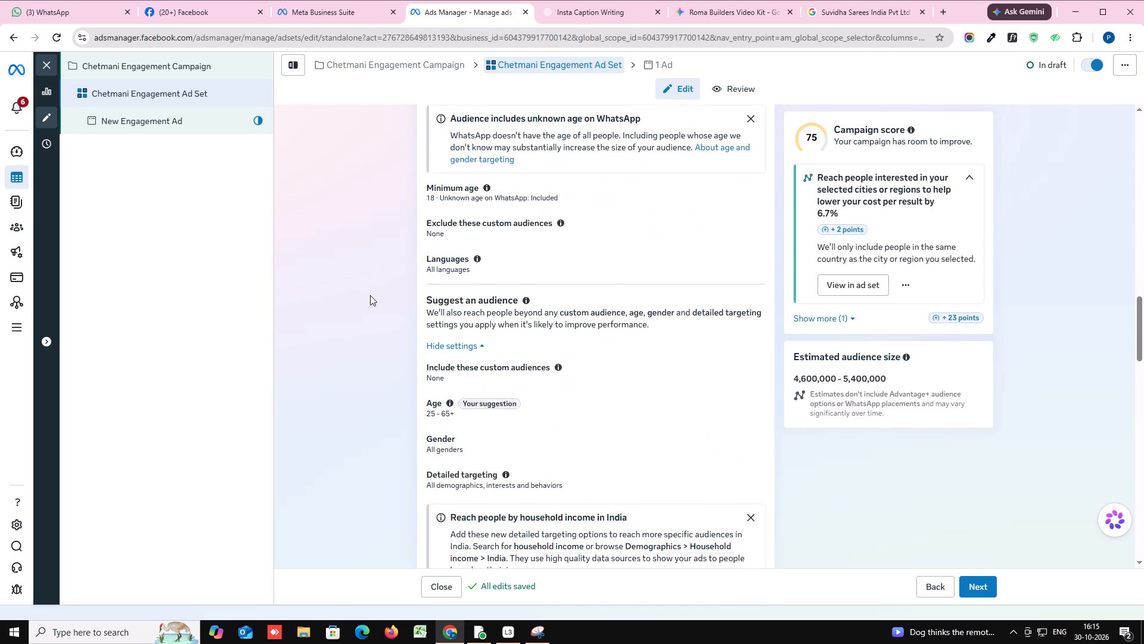
# Deselect the Facebook, Threads and Audience Network platforms in the ad set's placement settings.
pyautogui.scroll(-11, 370, 295)
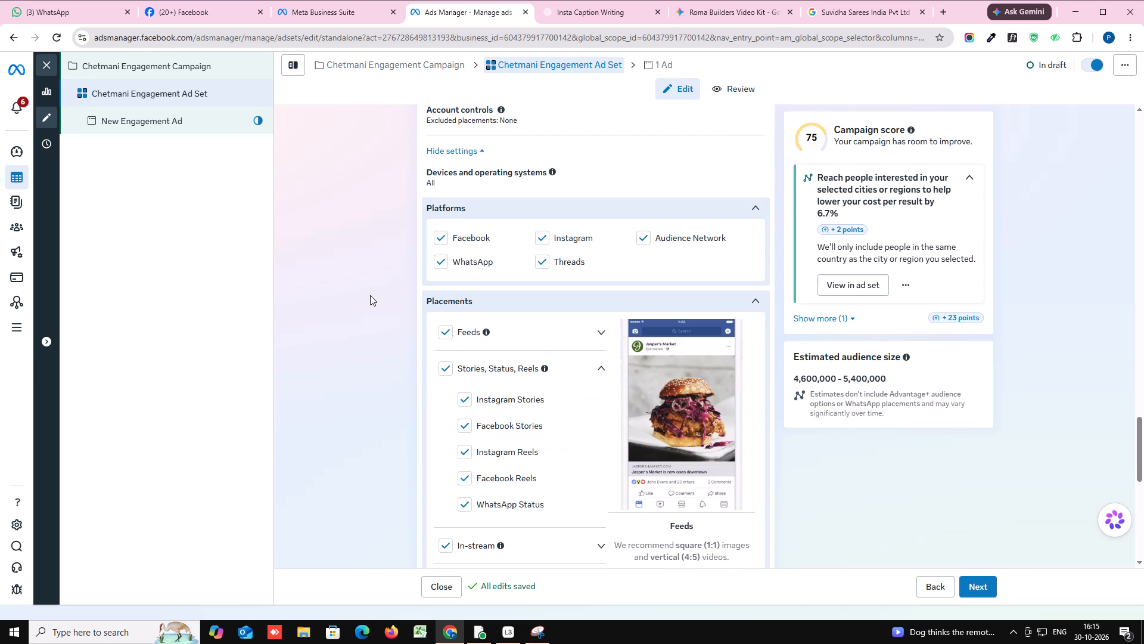
pyautogui.click(438, 226)
pyautogui.click(546, 259)
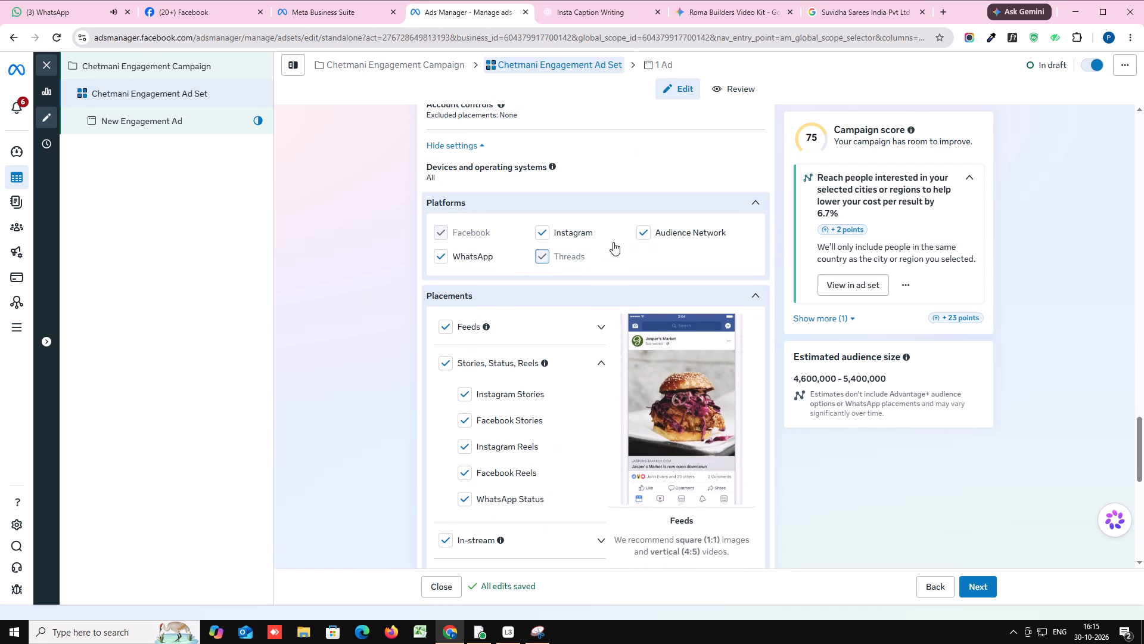
pyautogui.click(642, 234)
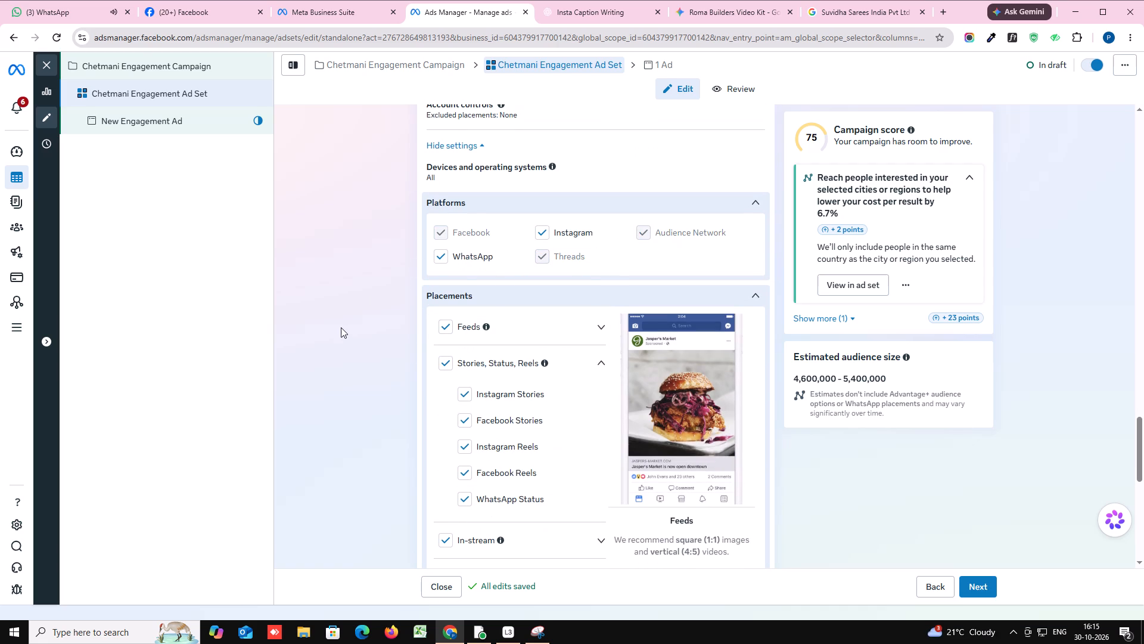
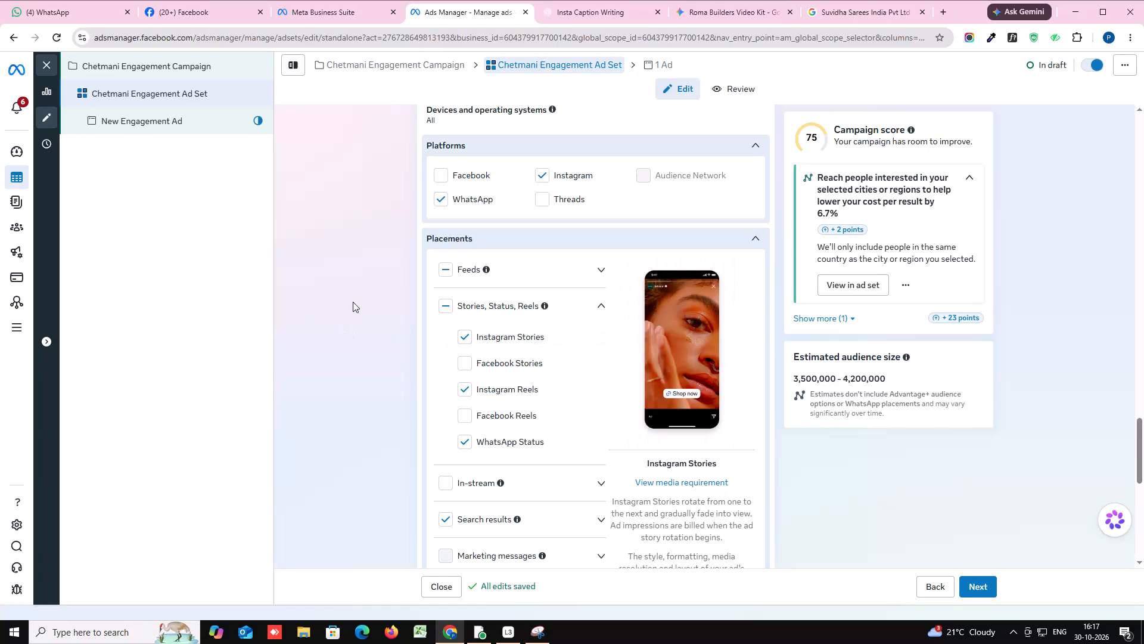
# Exclude Instagram Reels and Instagram search results from the placements of the Chetmani Engagement Ad Set.
pyautogui.scroll(-2, 353, 302)
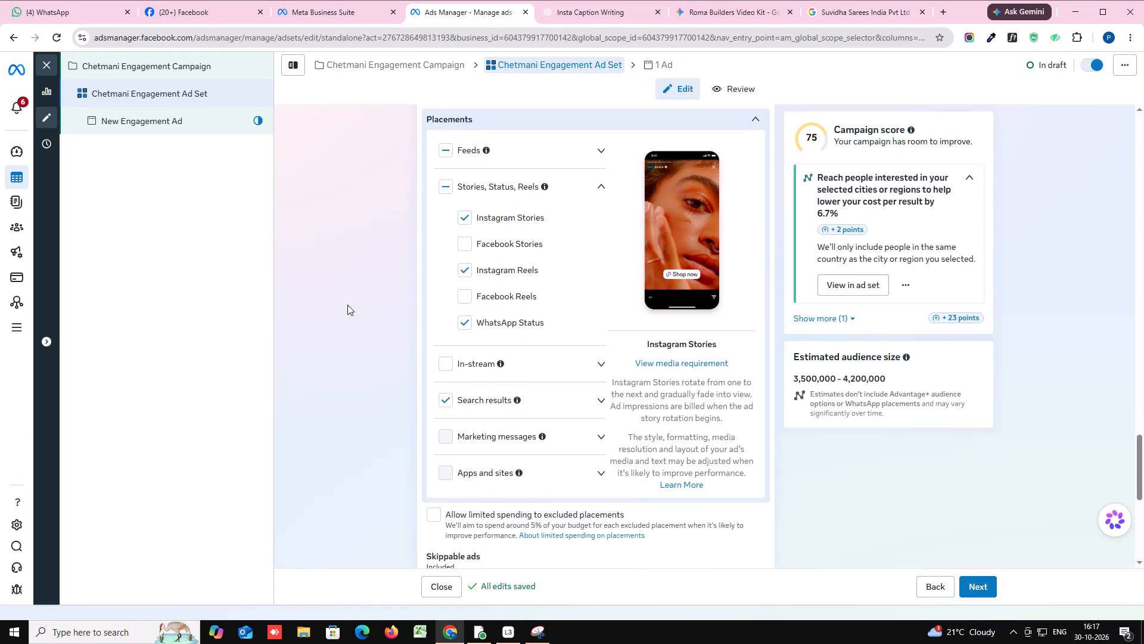
pyautogui.click(466, 267)
pyautogui.click(598, 399)
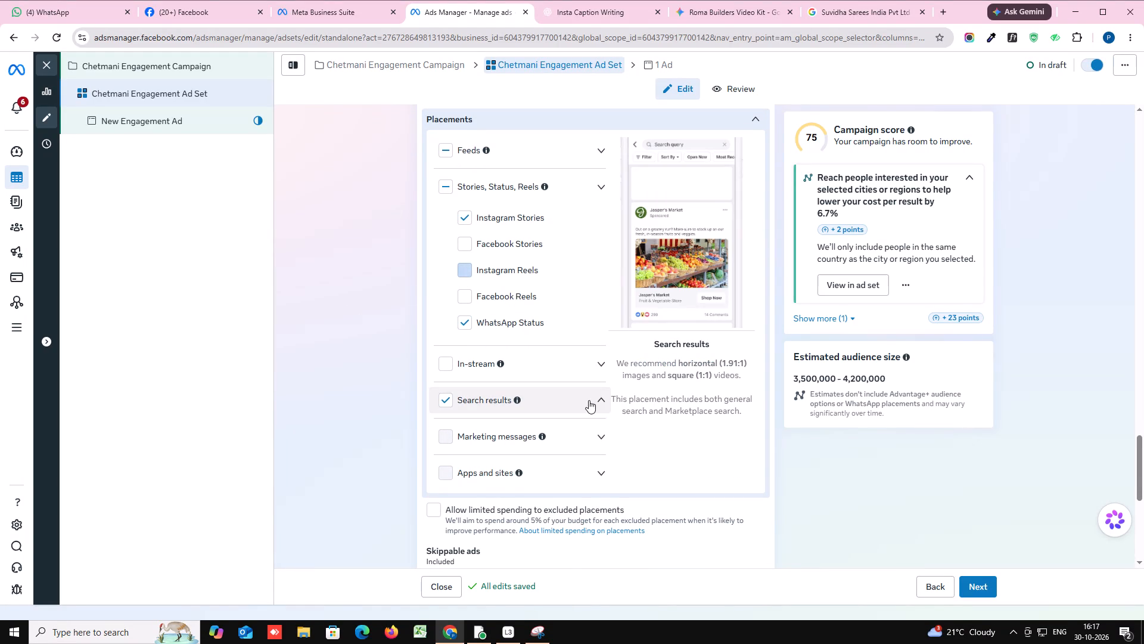
pyautogui.click(463, 315)
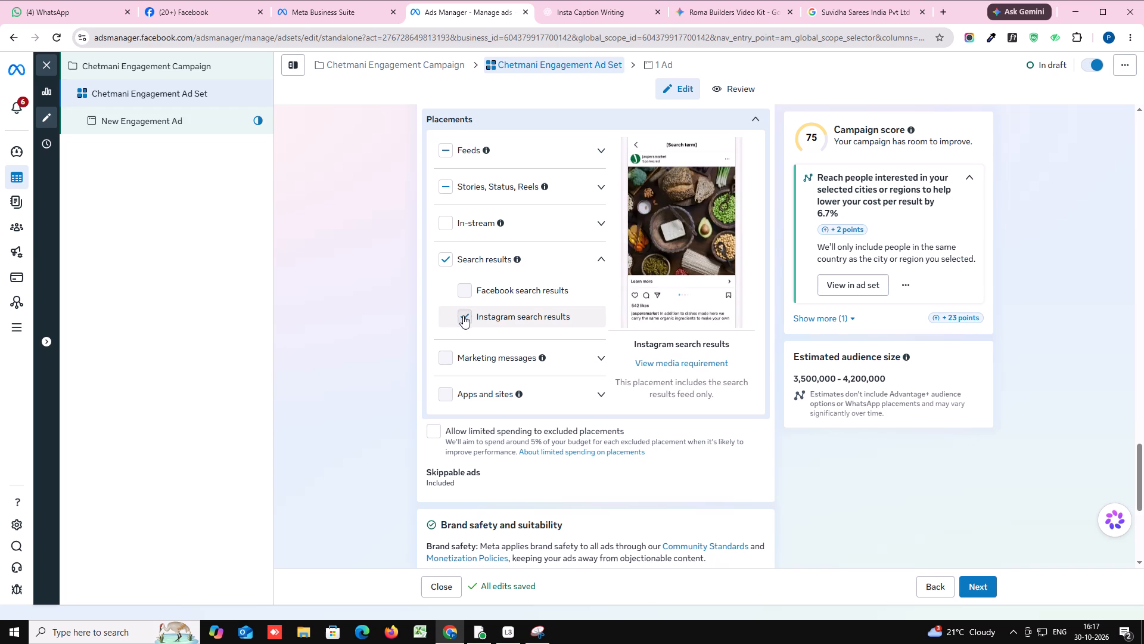
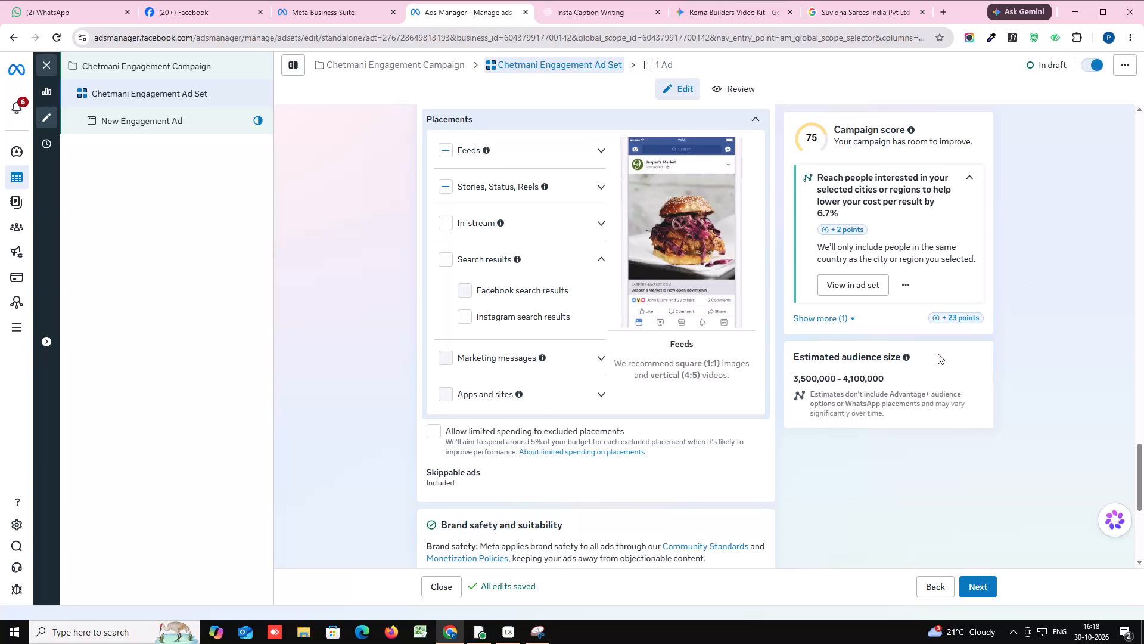
# Check the ad set's Stories, Status, Reels placements and its brand safety and suitability settings.
pyautogui.click(604, 180)
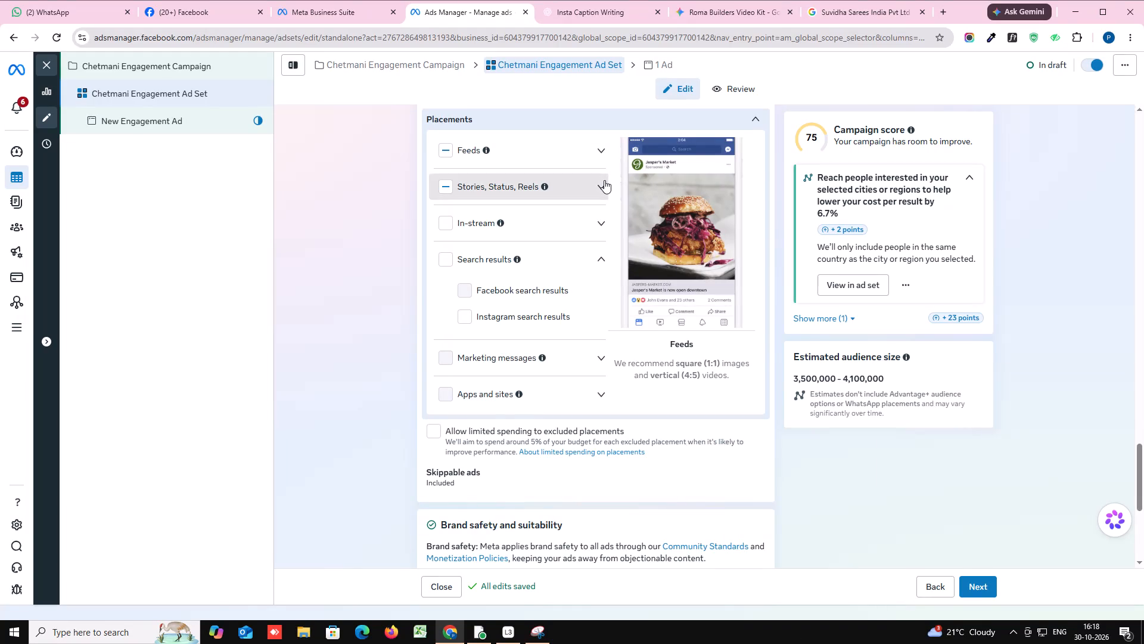
pyautogui.scroll(-3, 353, 295)
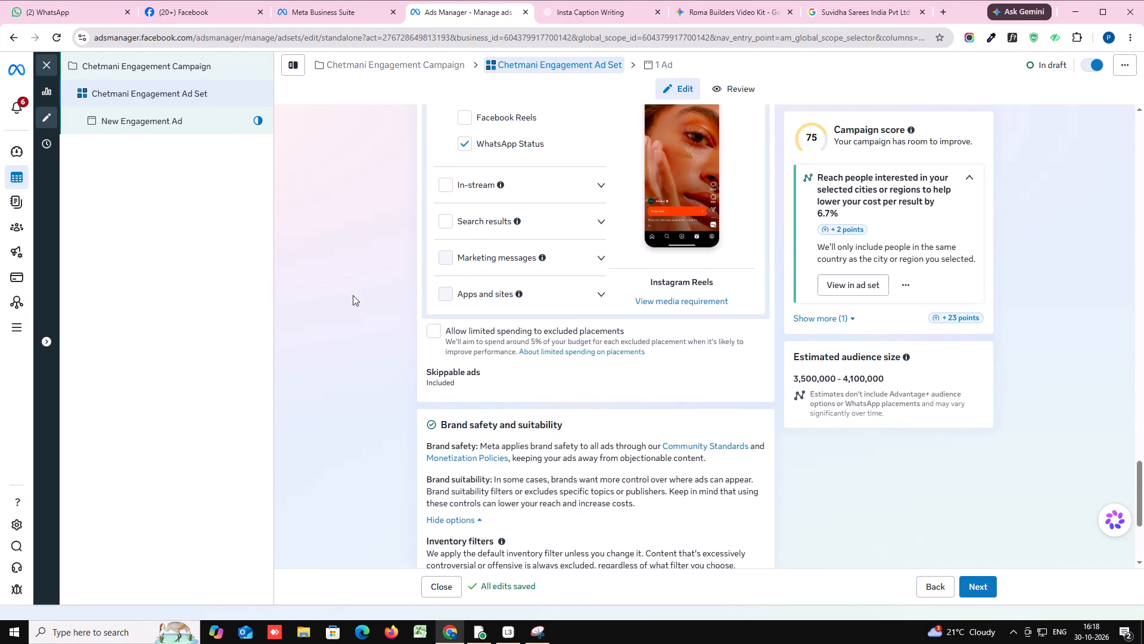
pyautogui.scroll(-9, 353, 295)
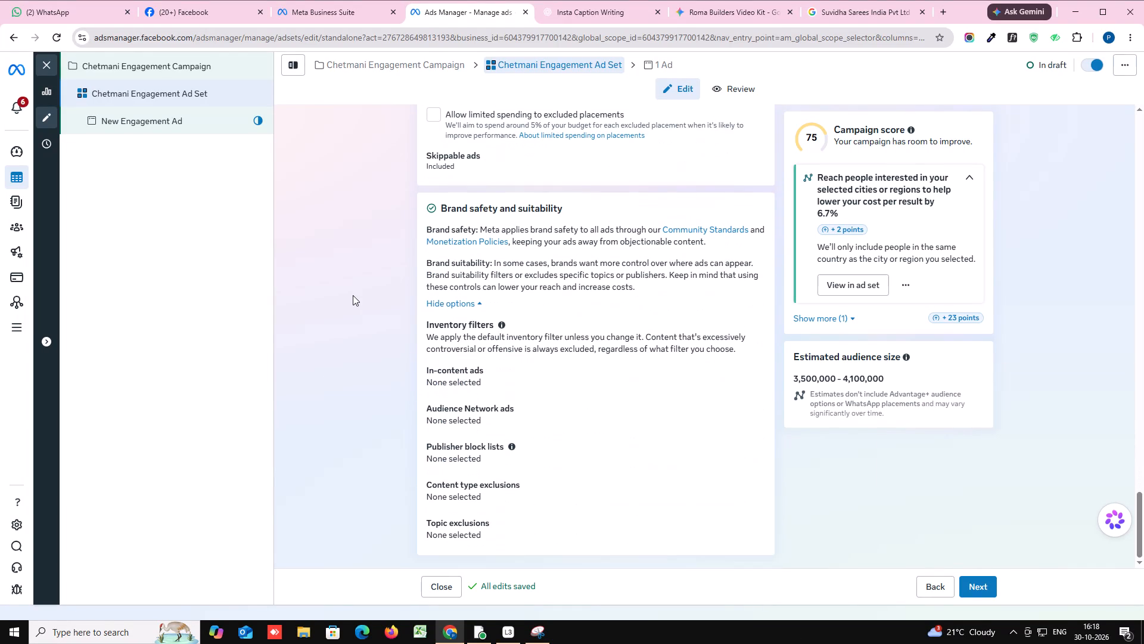
# Continue to the New Engagement Ad and review its identity, ad setup, messaging destination and ad creative sections.
pyautogui.click(971, 590)
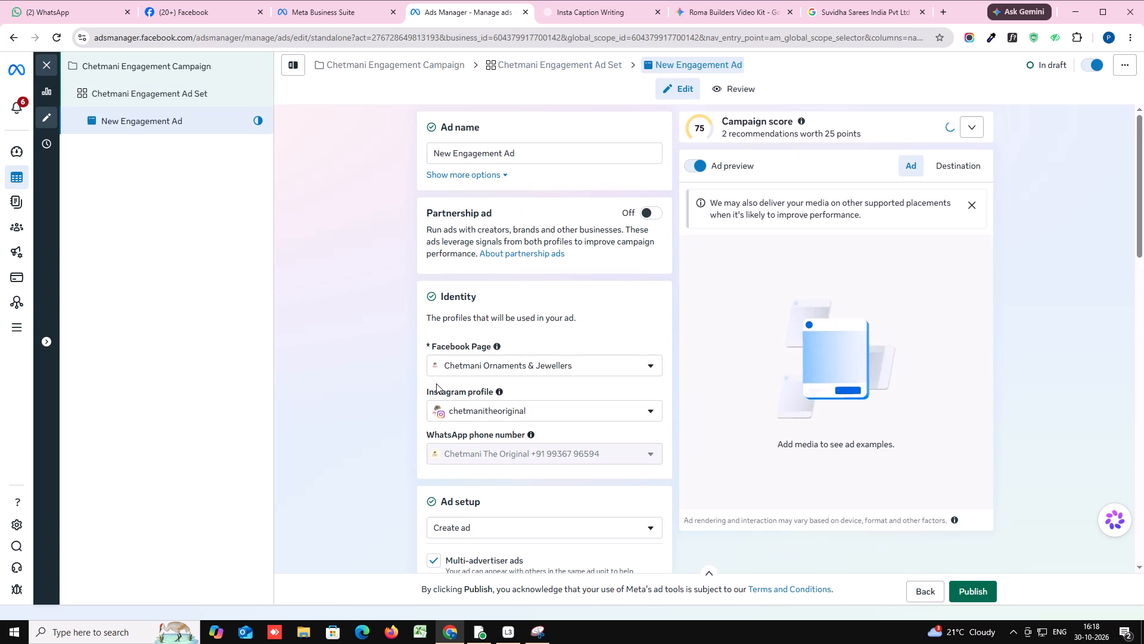
pyautogui.scroll(-8, 379, 360)
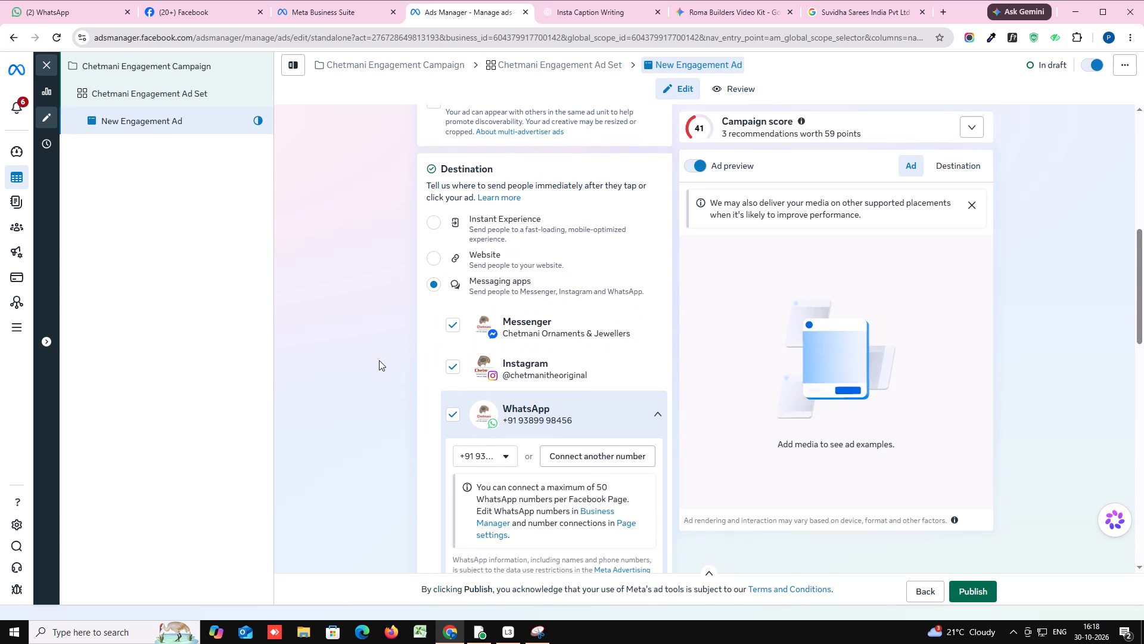
pyautogui.scroll(-1, 379, 360)
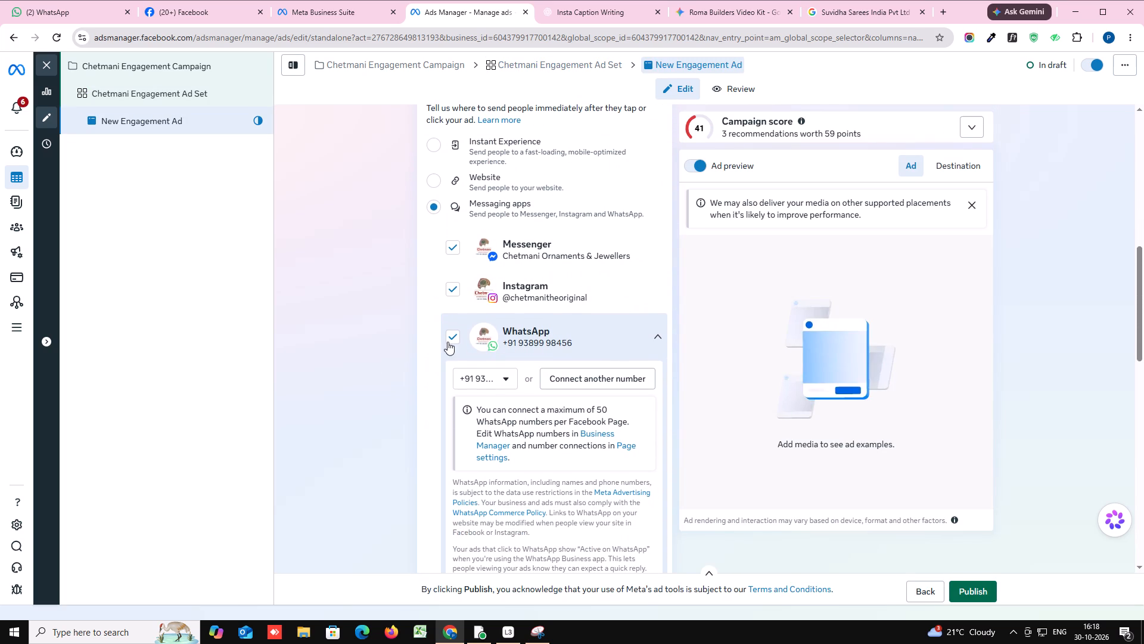
pyautogui.scroll(-2, 450, 333)
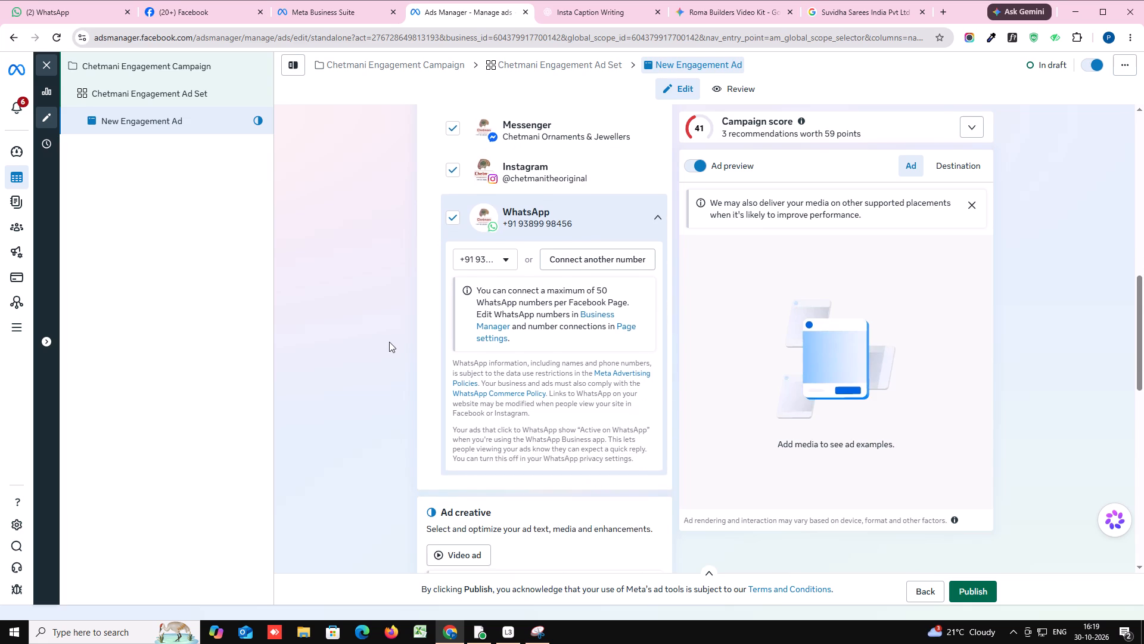
pyautogui.scroll(-4, 389, 342)
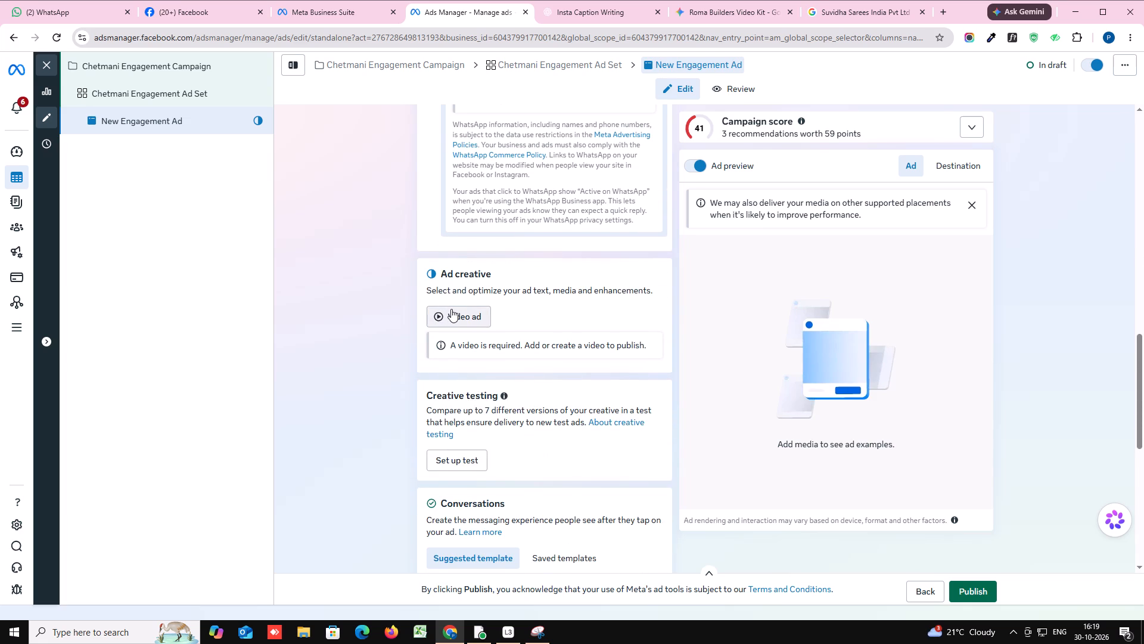
# Look through the media available for the video ad creative and leave the selection without choosing any.
pyautogui.click(451, 309)
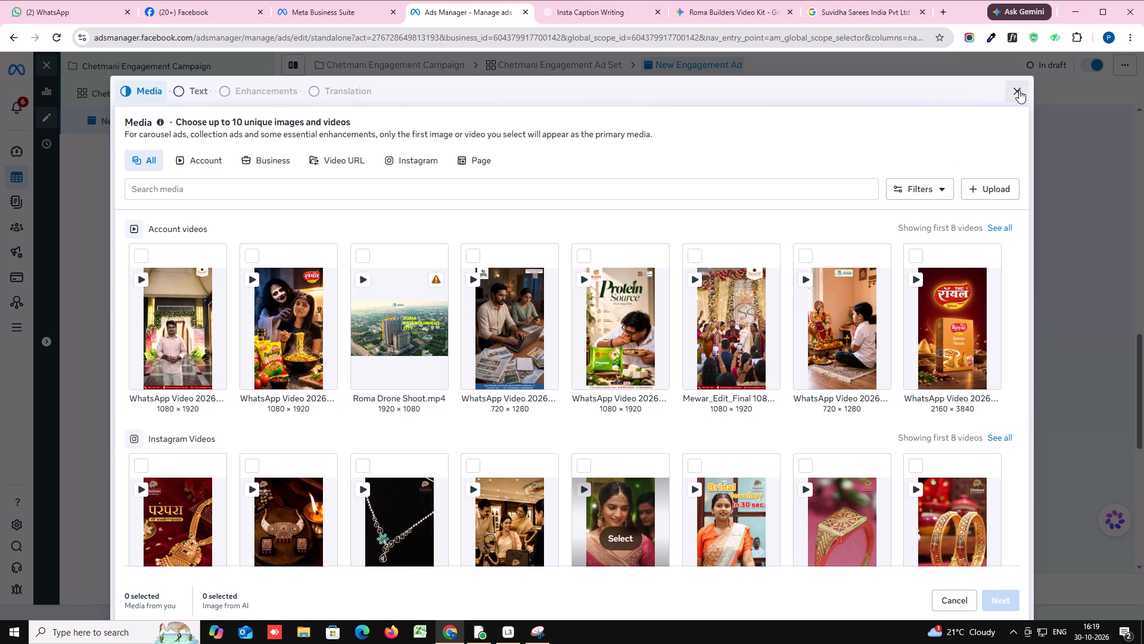
pyautogui.click(1019, 90)
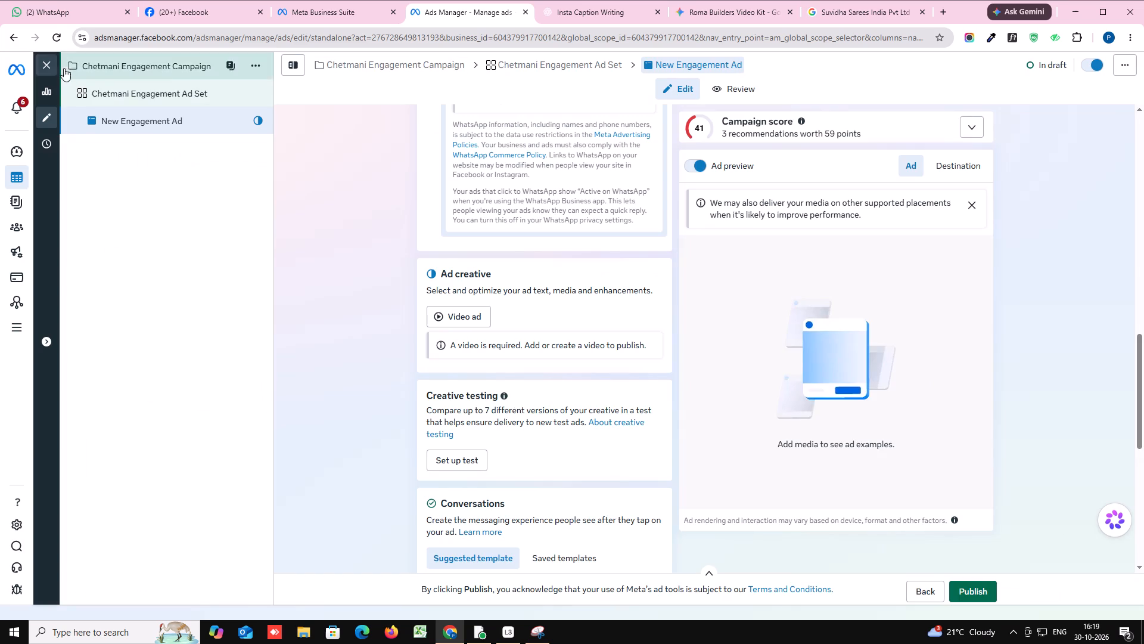